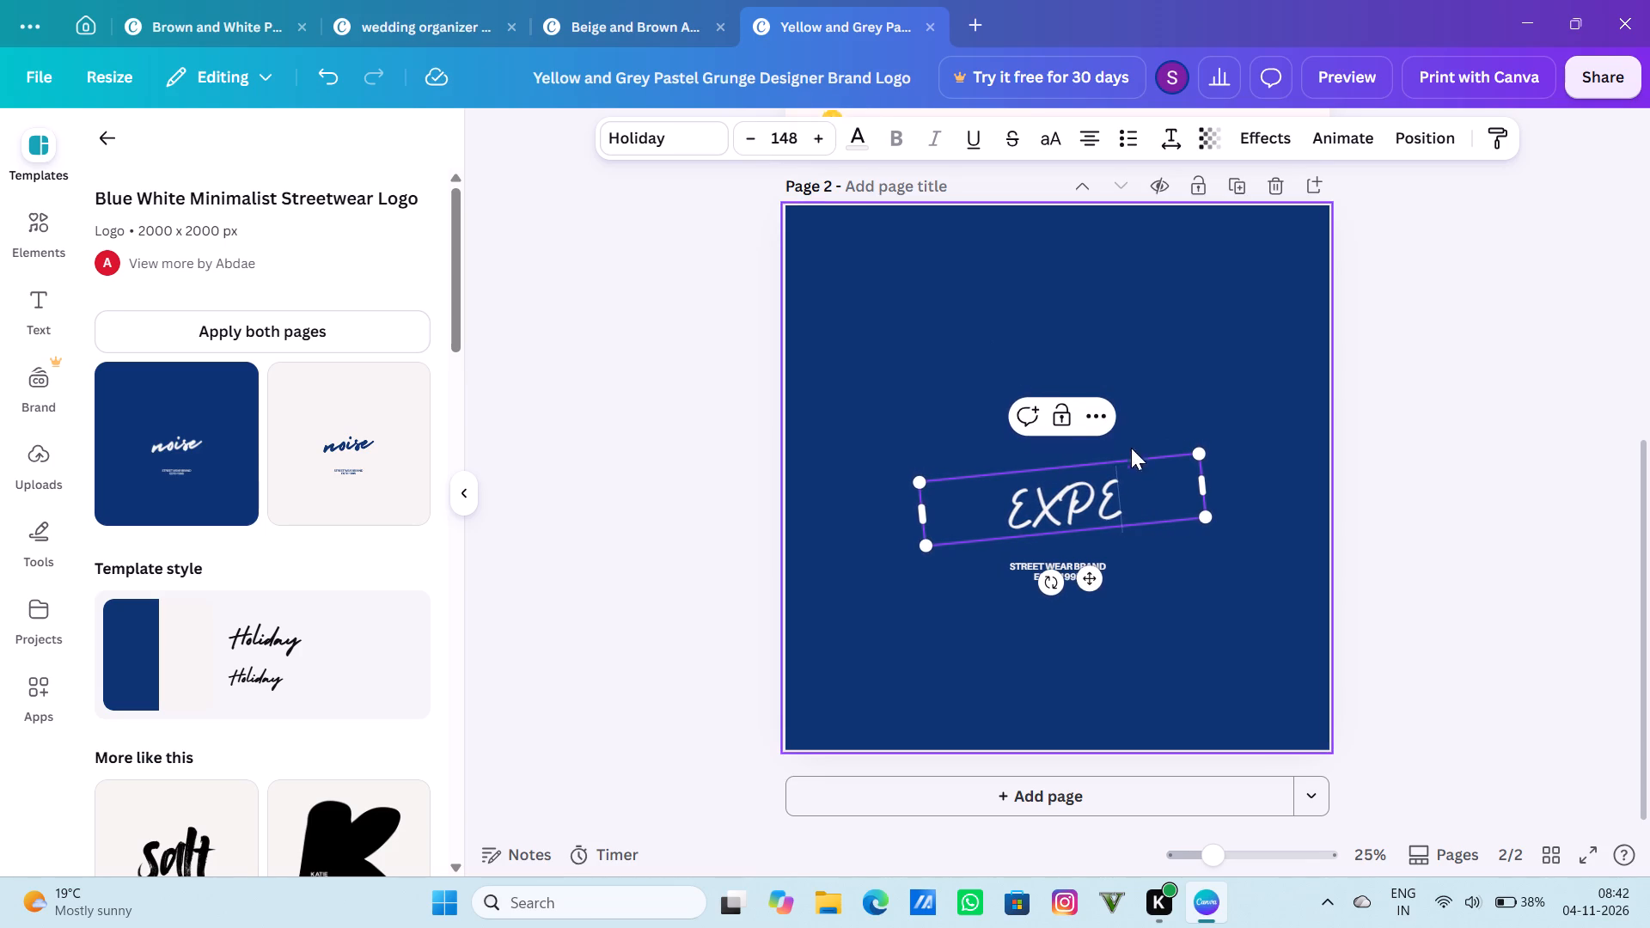
Replace the heading text on page 2 with EXPERT TAILORS.
key(BackSpace)
key(BackSpace)
key(BackSpace)
key(BackSpace)
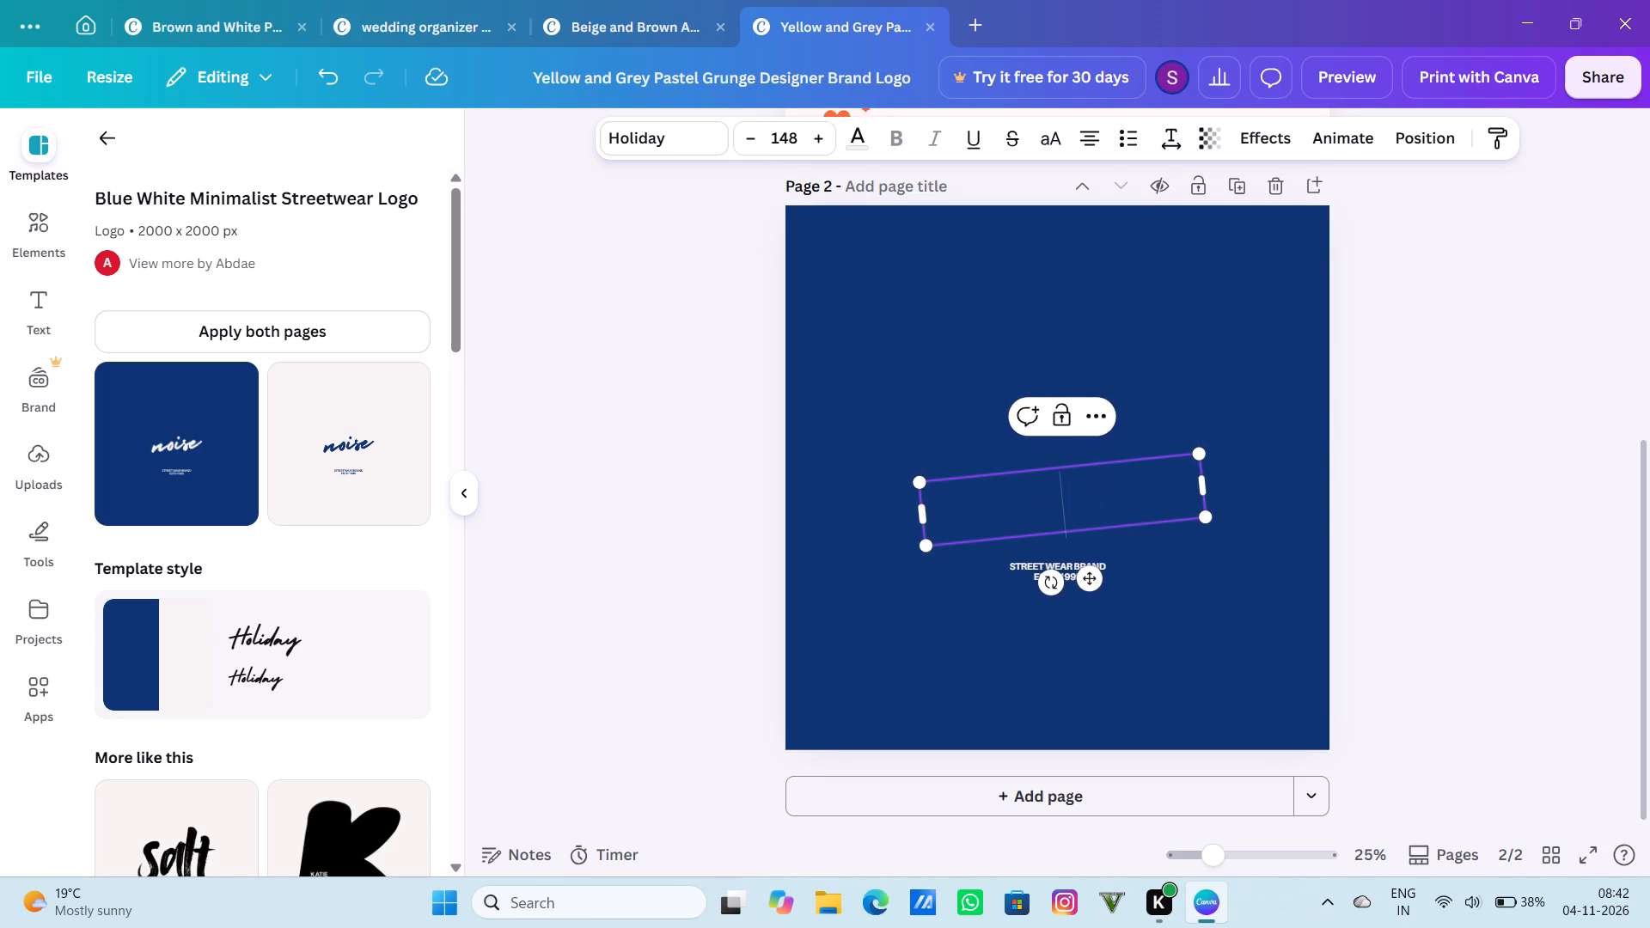
text(EXPERT TAILOR)
key(s)
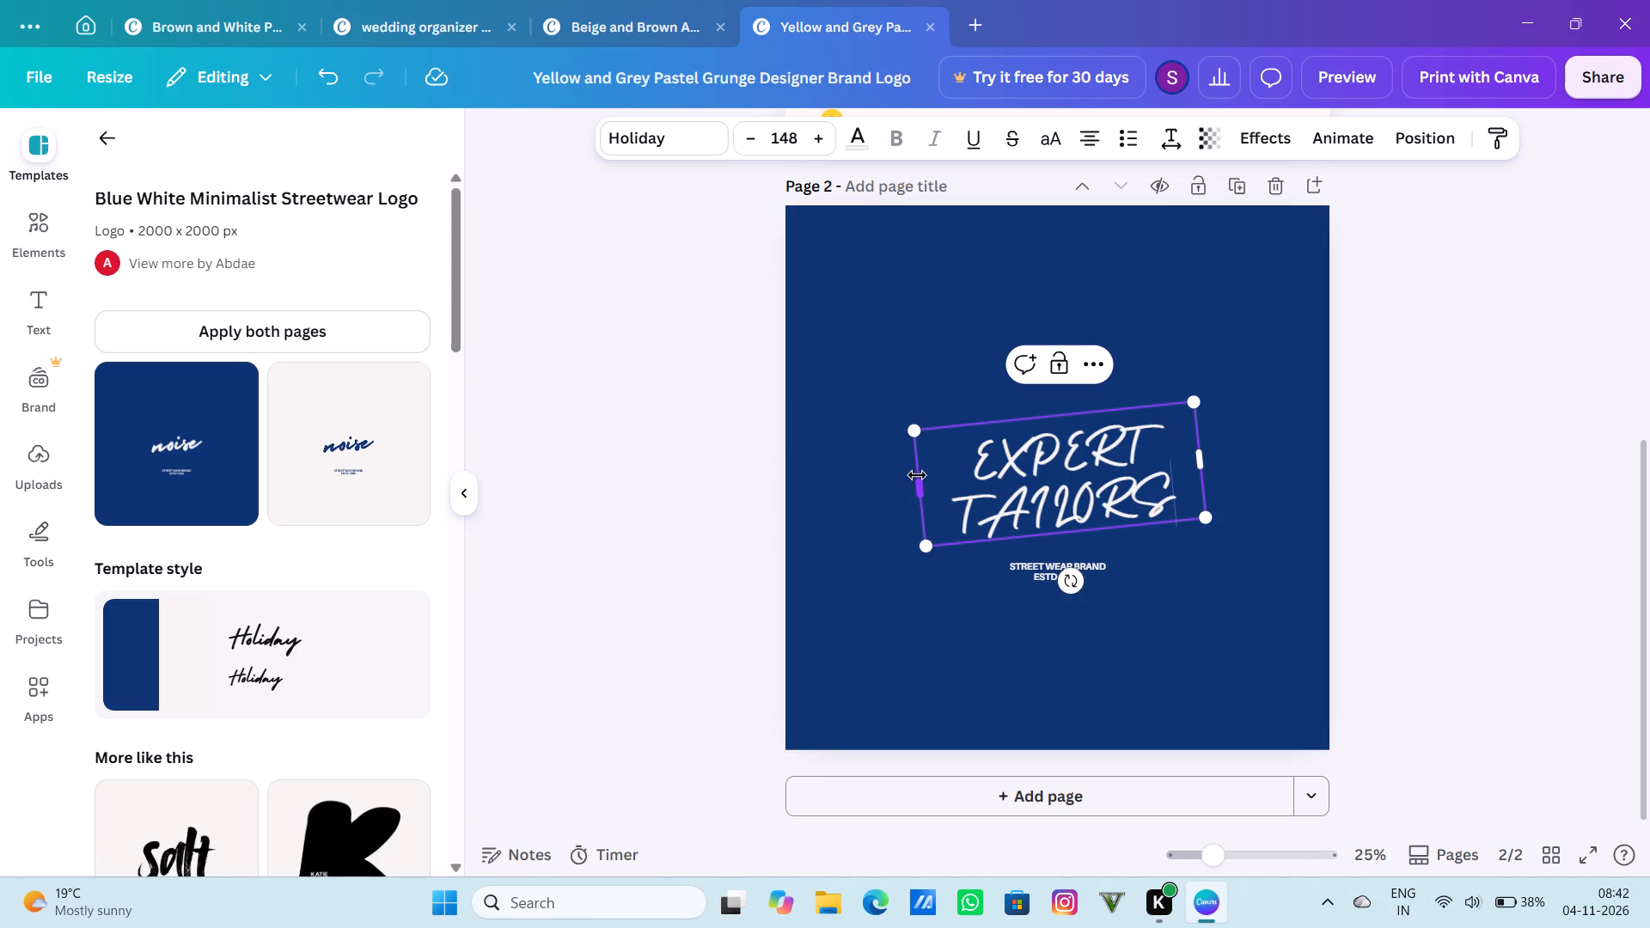
Widen the EXPERT TAILORS text box and move it up, roughly centred across the page with a gap above the tagline.
drag(915, 474, 853, 481)
drag(853, 481, 810, 485)
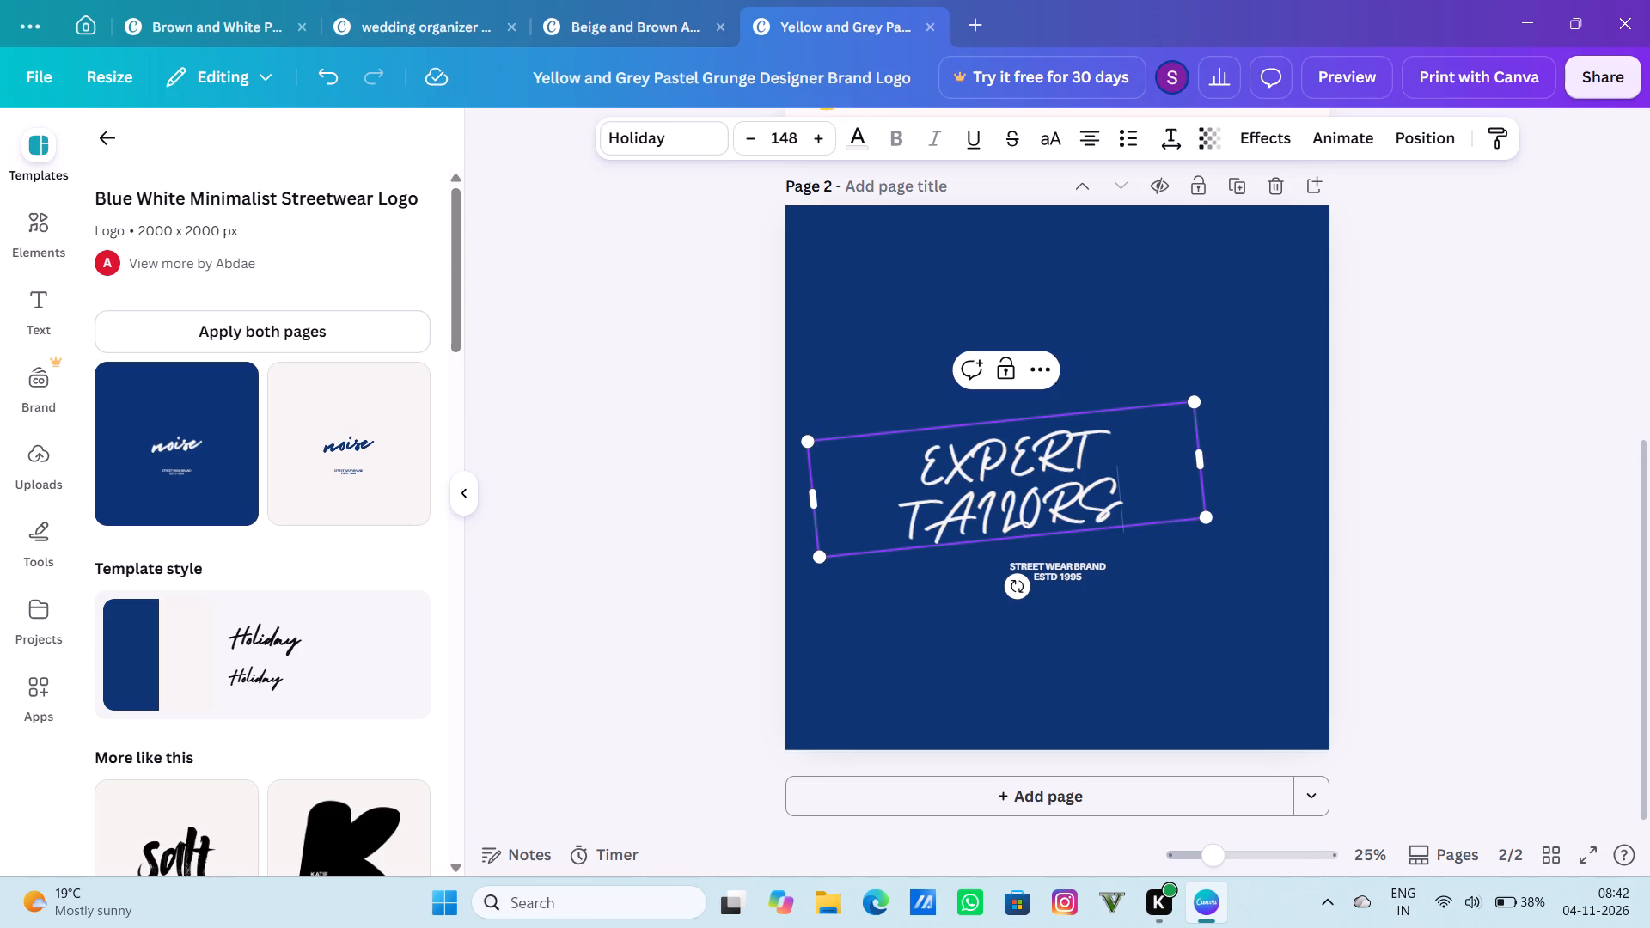
drag(1134, 482, 1185, 482)
drag(1185, 482, 1304, 449)
click(1304, 449)
drag(1083, 472, 1128, 424)
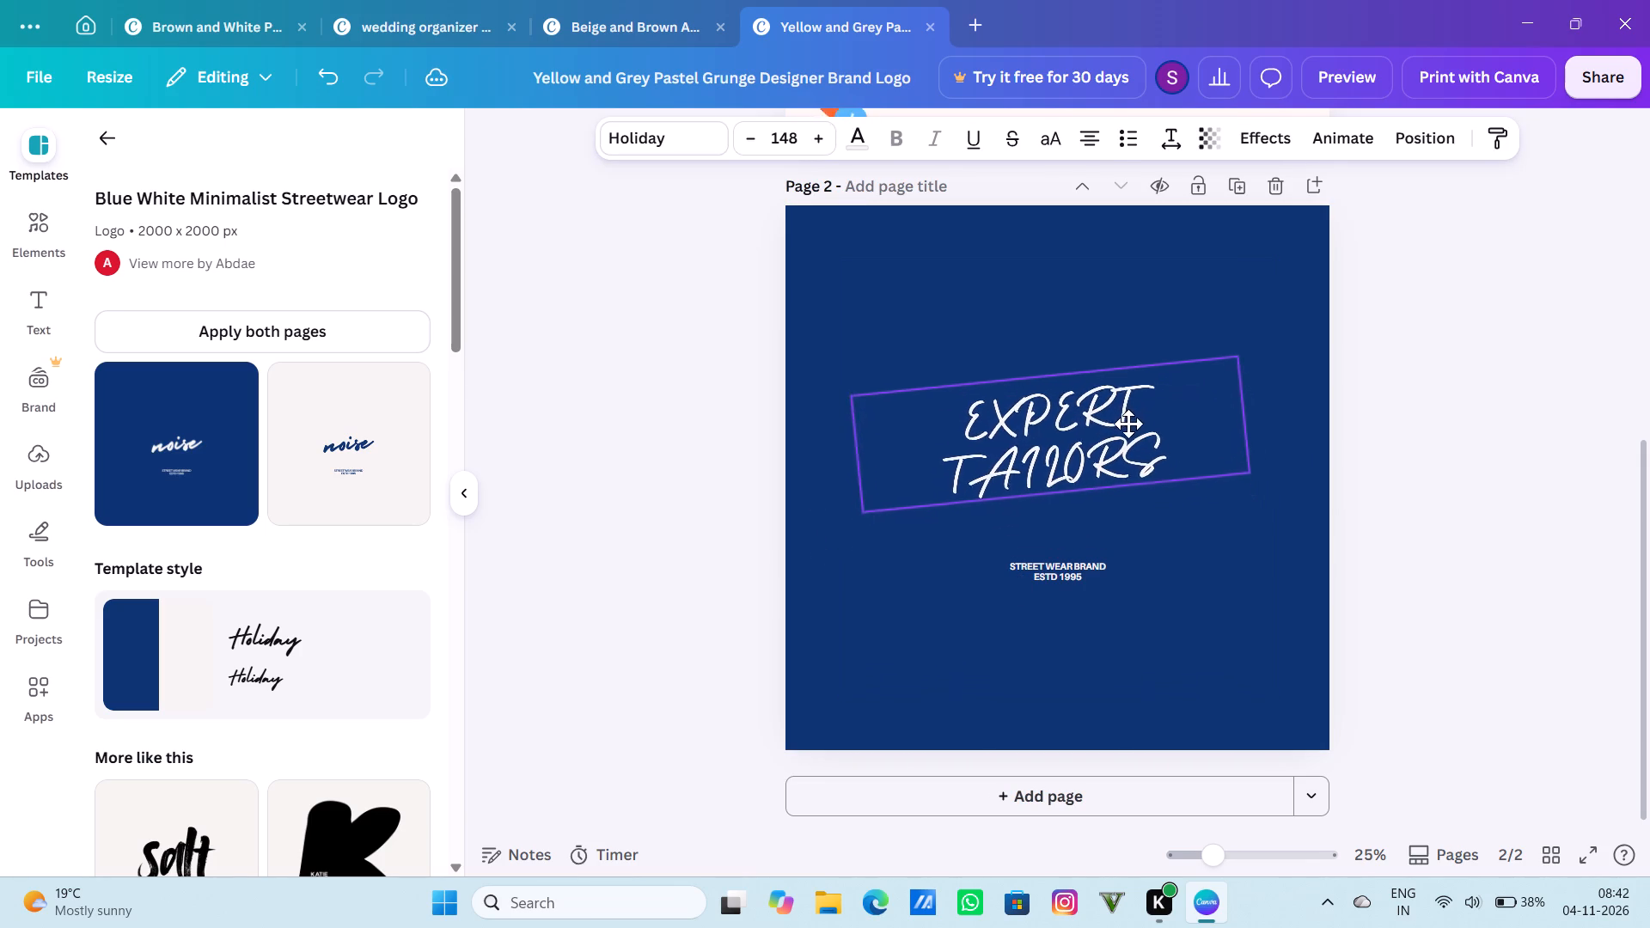
drag(1128, 424, 1134, 417)
click(1219, 579)
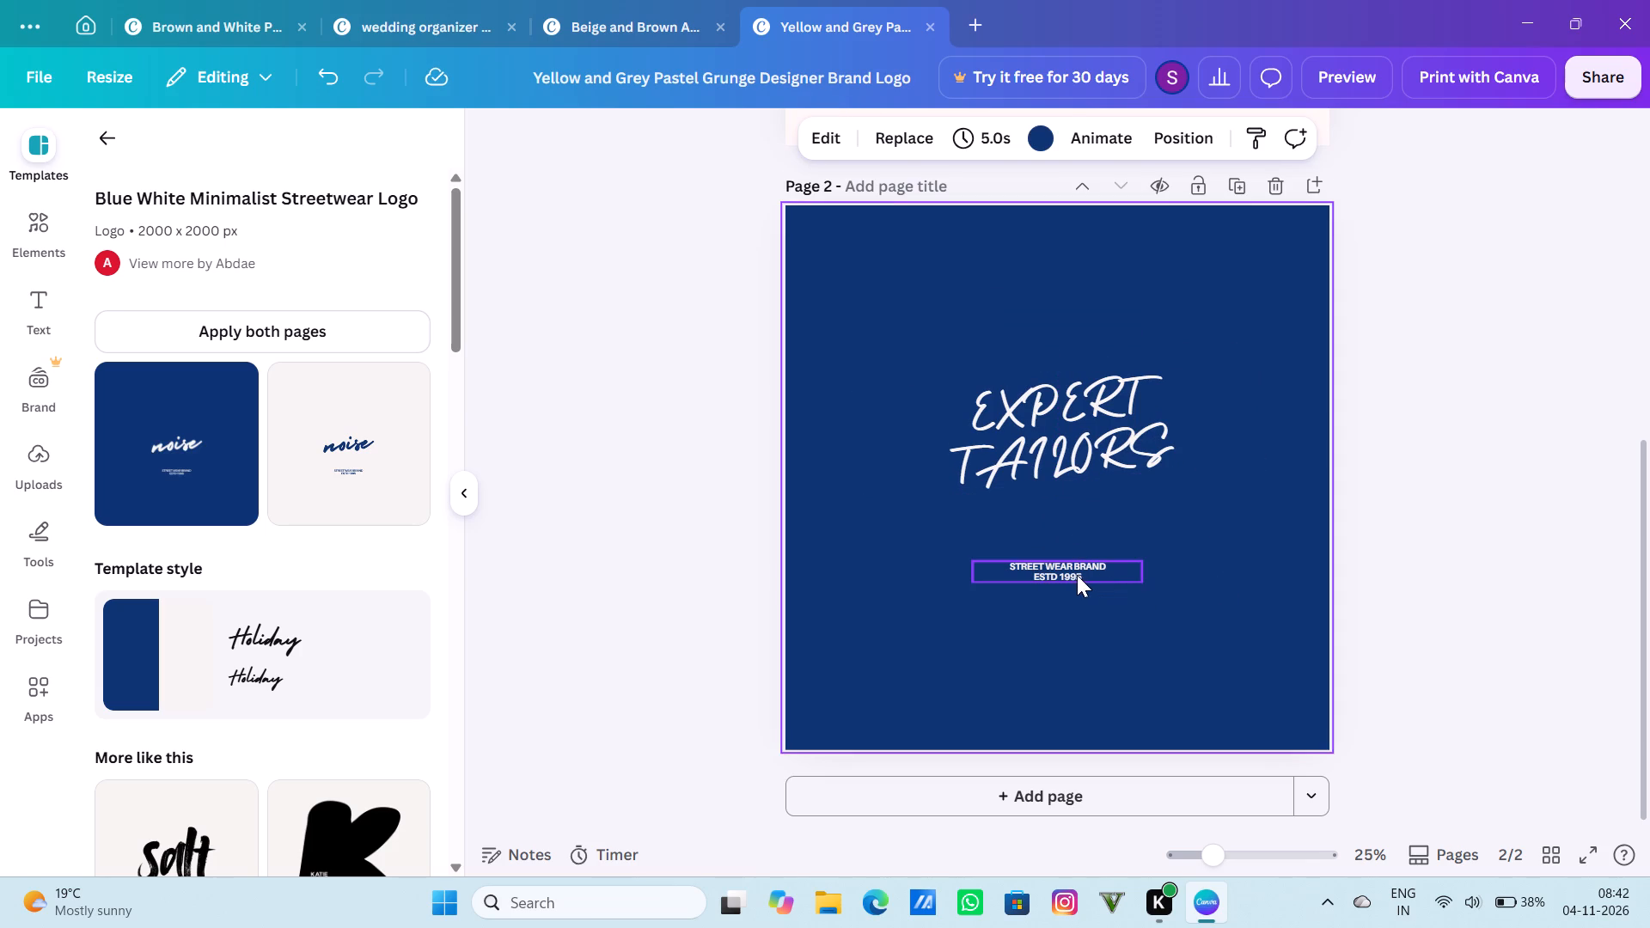
Bring the tagline closer to the heading and delete its STREET WEAR BRAND line, keeping only ESTD 1995.
drag(1079, 573, 1077, 532)
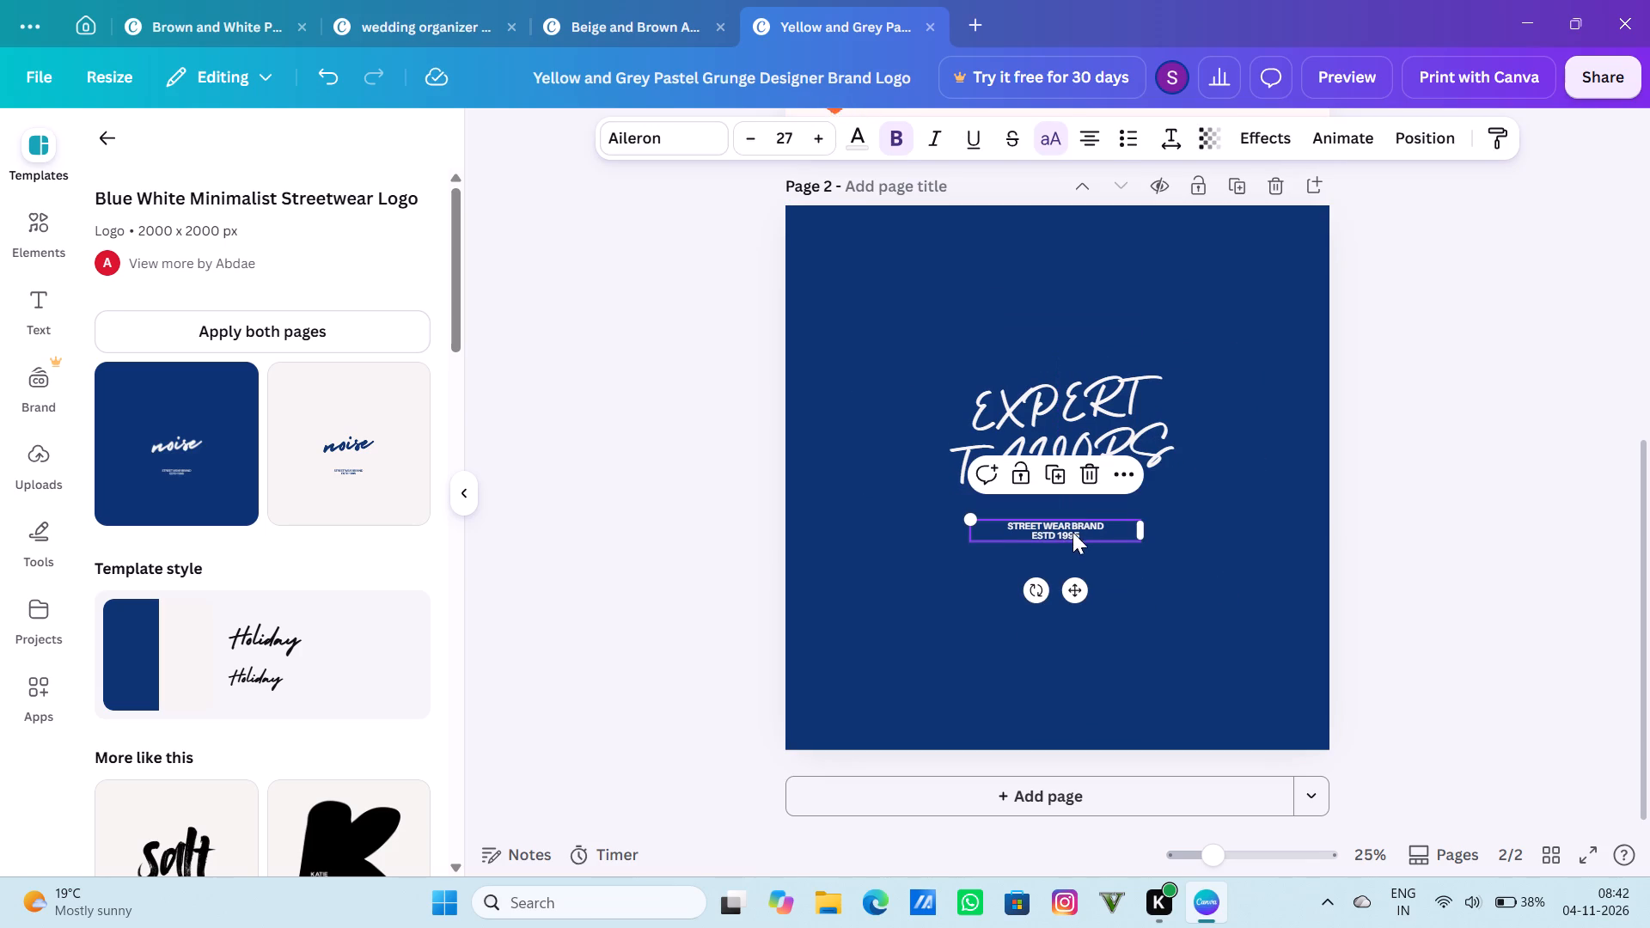
click(1031, 531)
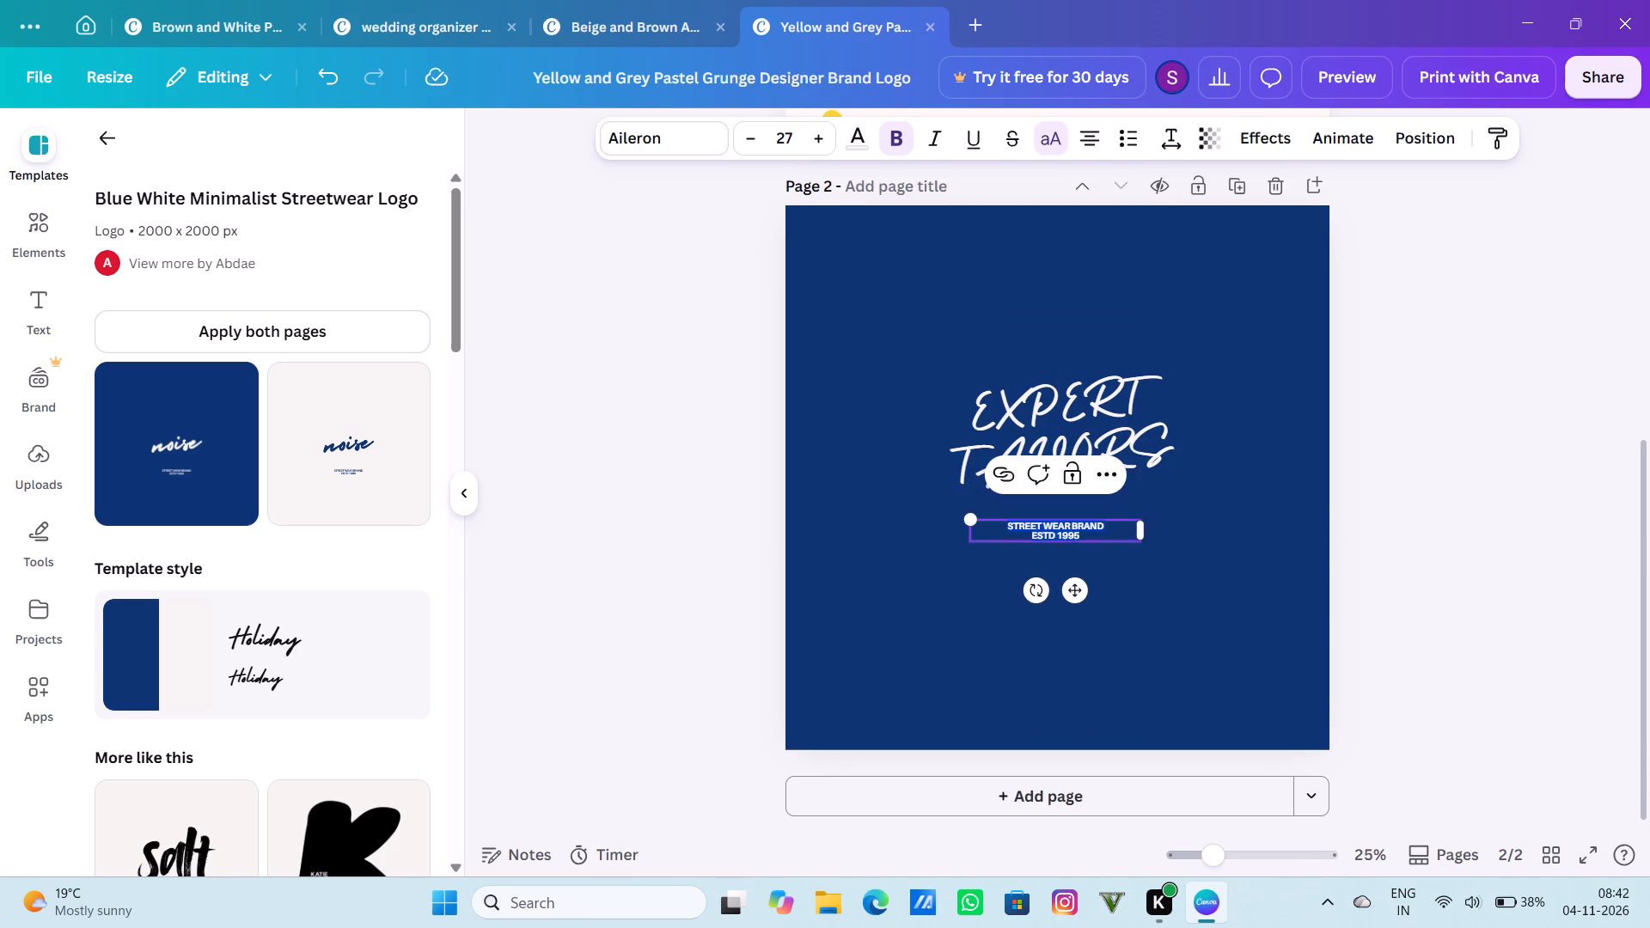
click(1031, 531)
key(BackSpace)
key(BackSpace)
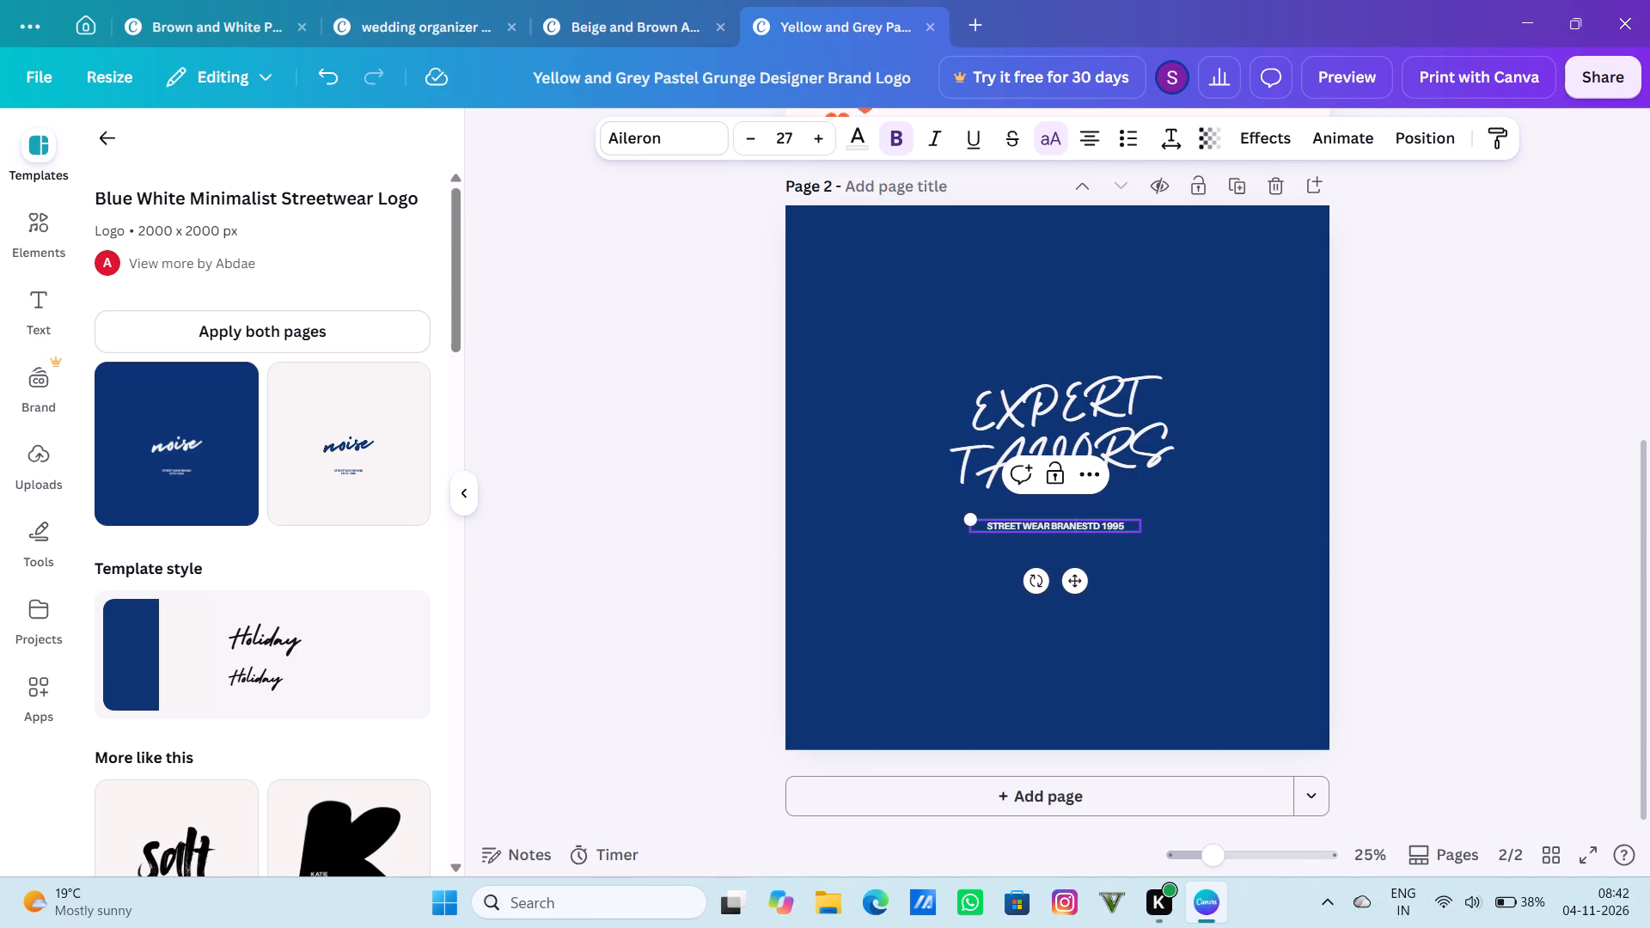
key(BackSpace)
key(BackSpace)
key(BackSpace)
key(BackSpace)
key(BackSpace)
key(BackSpace)
key(BackSpace)
key(BackSpace)
key(BackSpace)
key(BackSpace)
key(BackSpace)
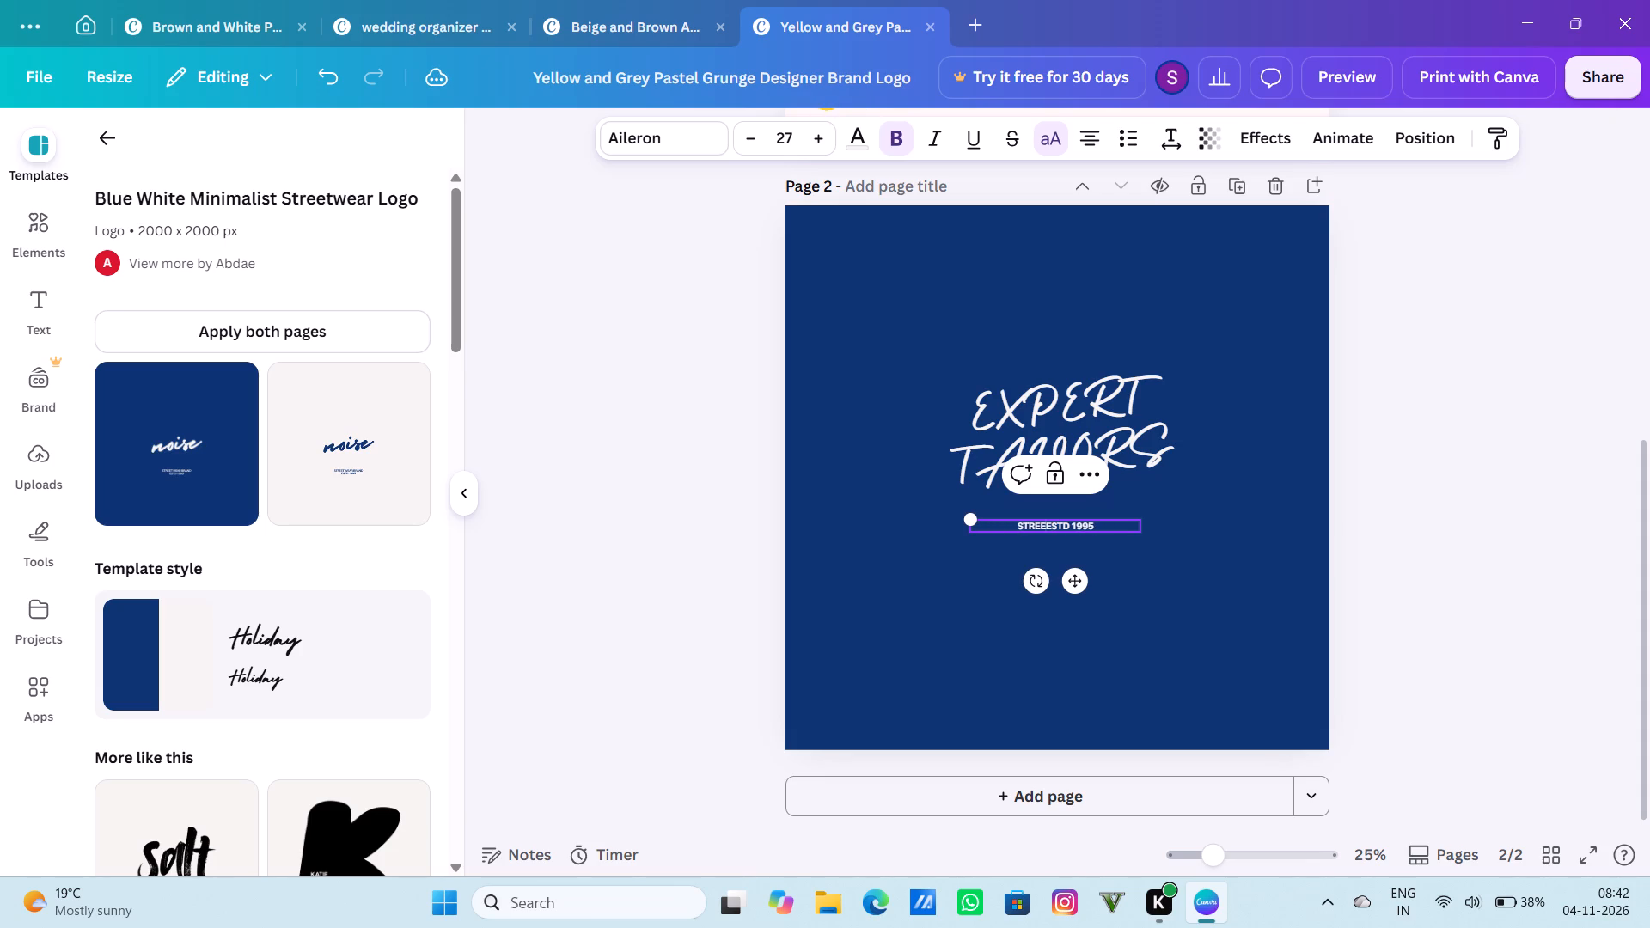
key(BackSpace)
key(BackSpace)
key(BackSpace)
key(BackSpace)
key(BackSpace)
key(BackSpace)
key(BackSpace)
key(BackSpace)
key(BackSpace)
Reposition the ESTD 1995 line just beneath the EXPERT TAILORS heading.
drag(1031, 531, 980, 496)
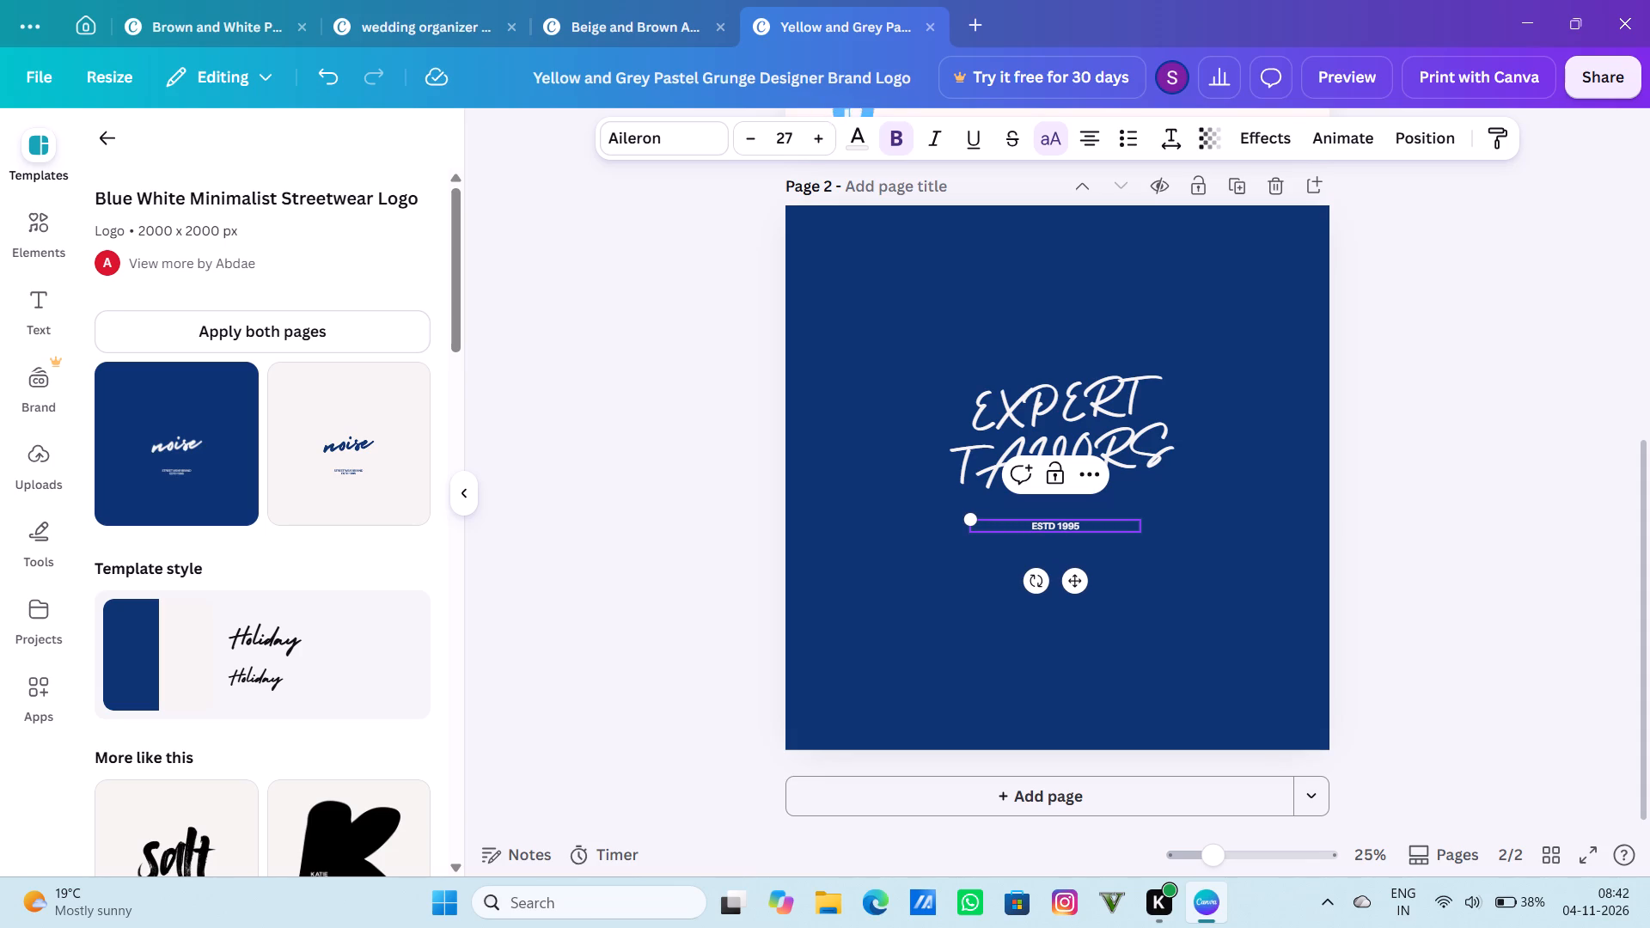
drag(980, 496, 1042, 538)
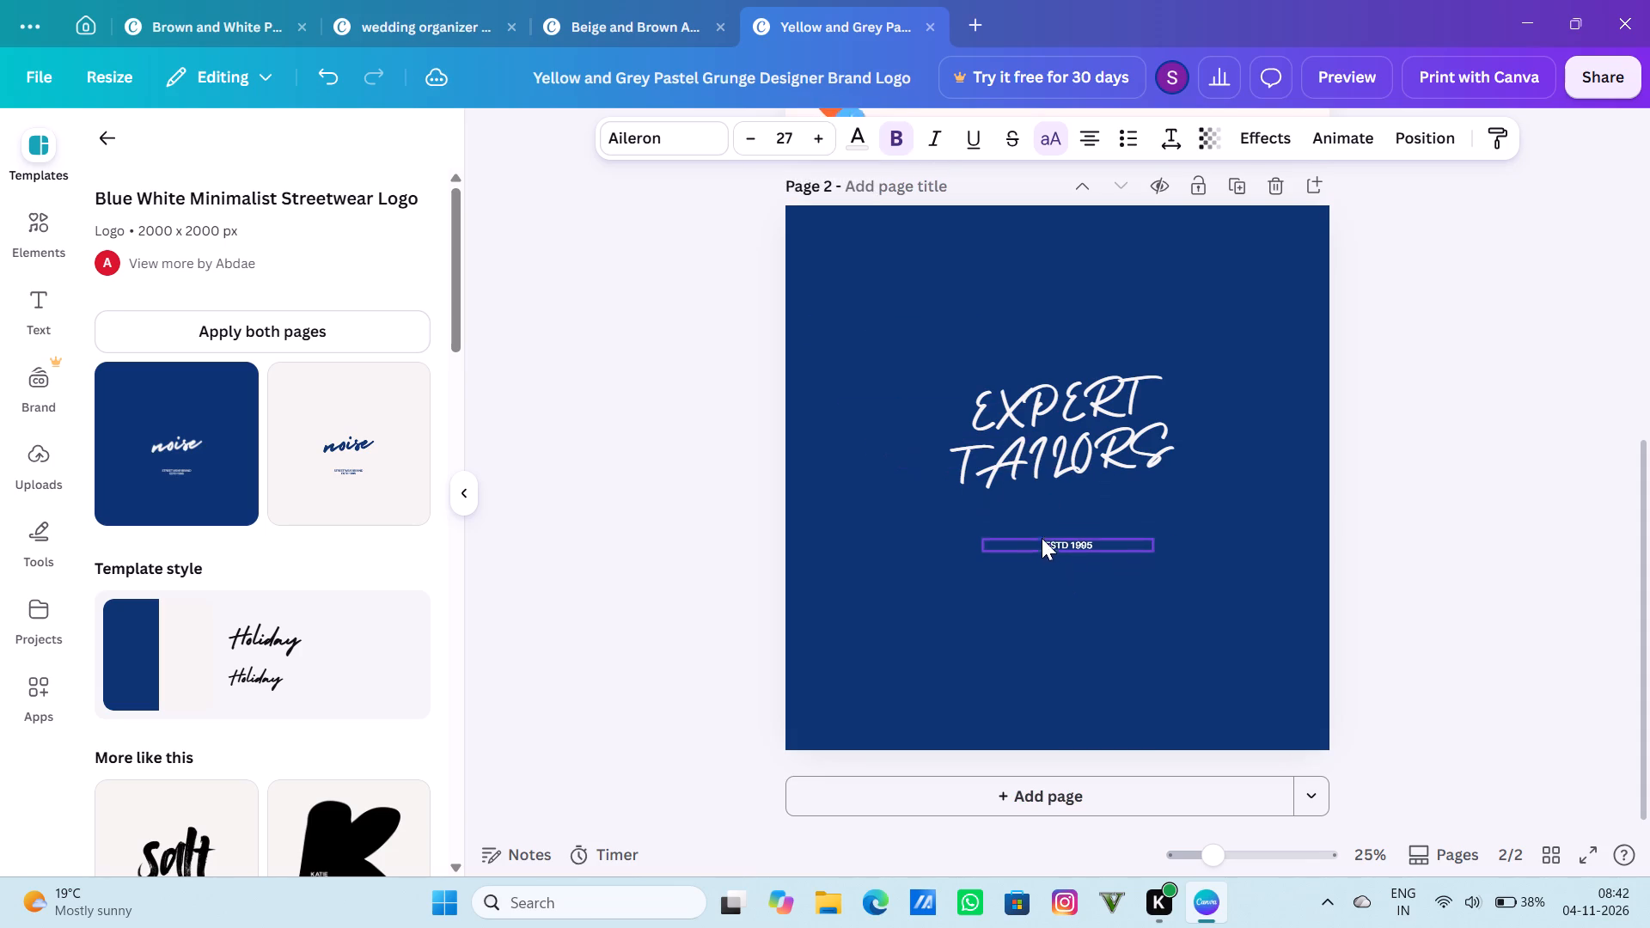
drag(1042, 538, 1044, 516)
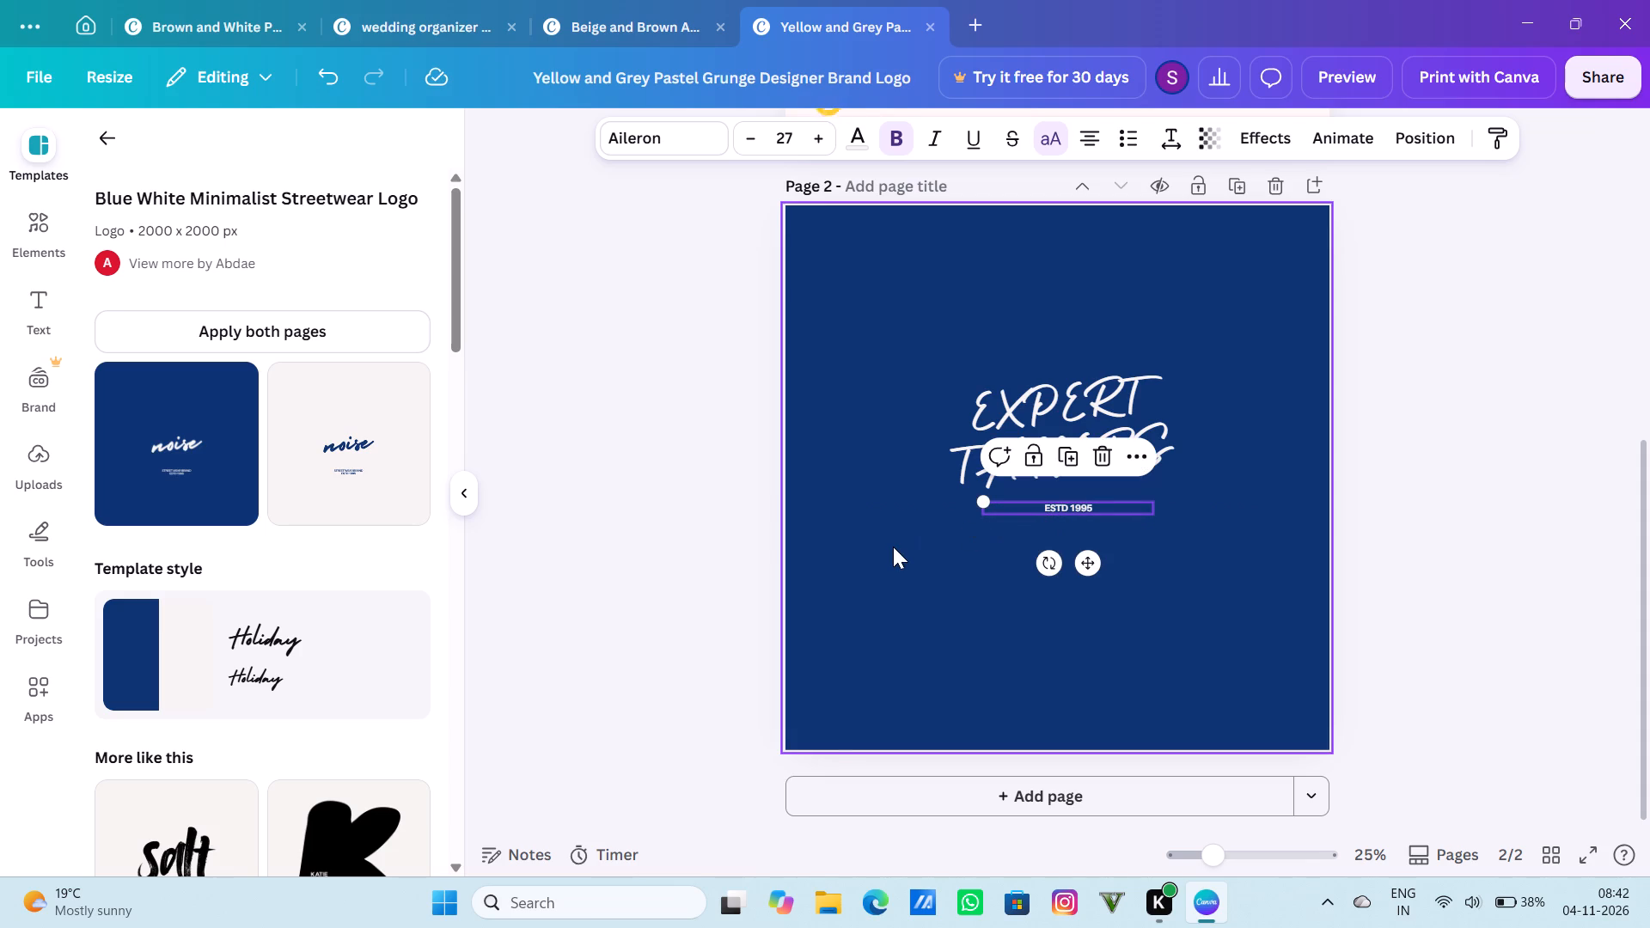
drag(893, 546, 916, 238)
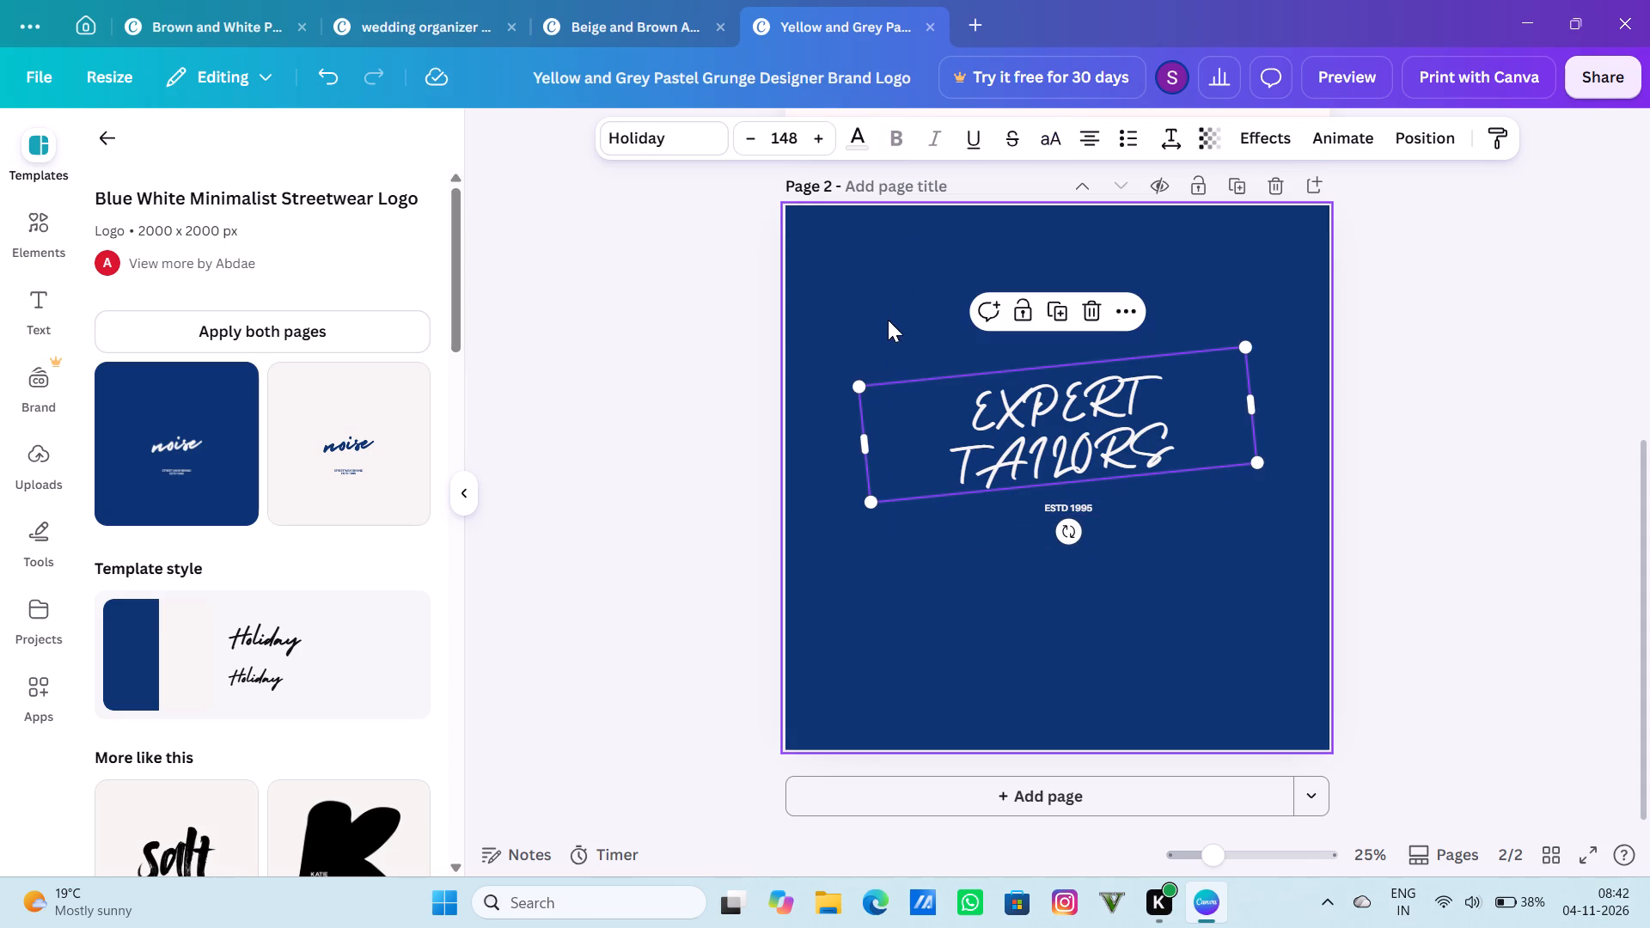
click(888, 320)
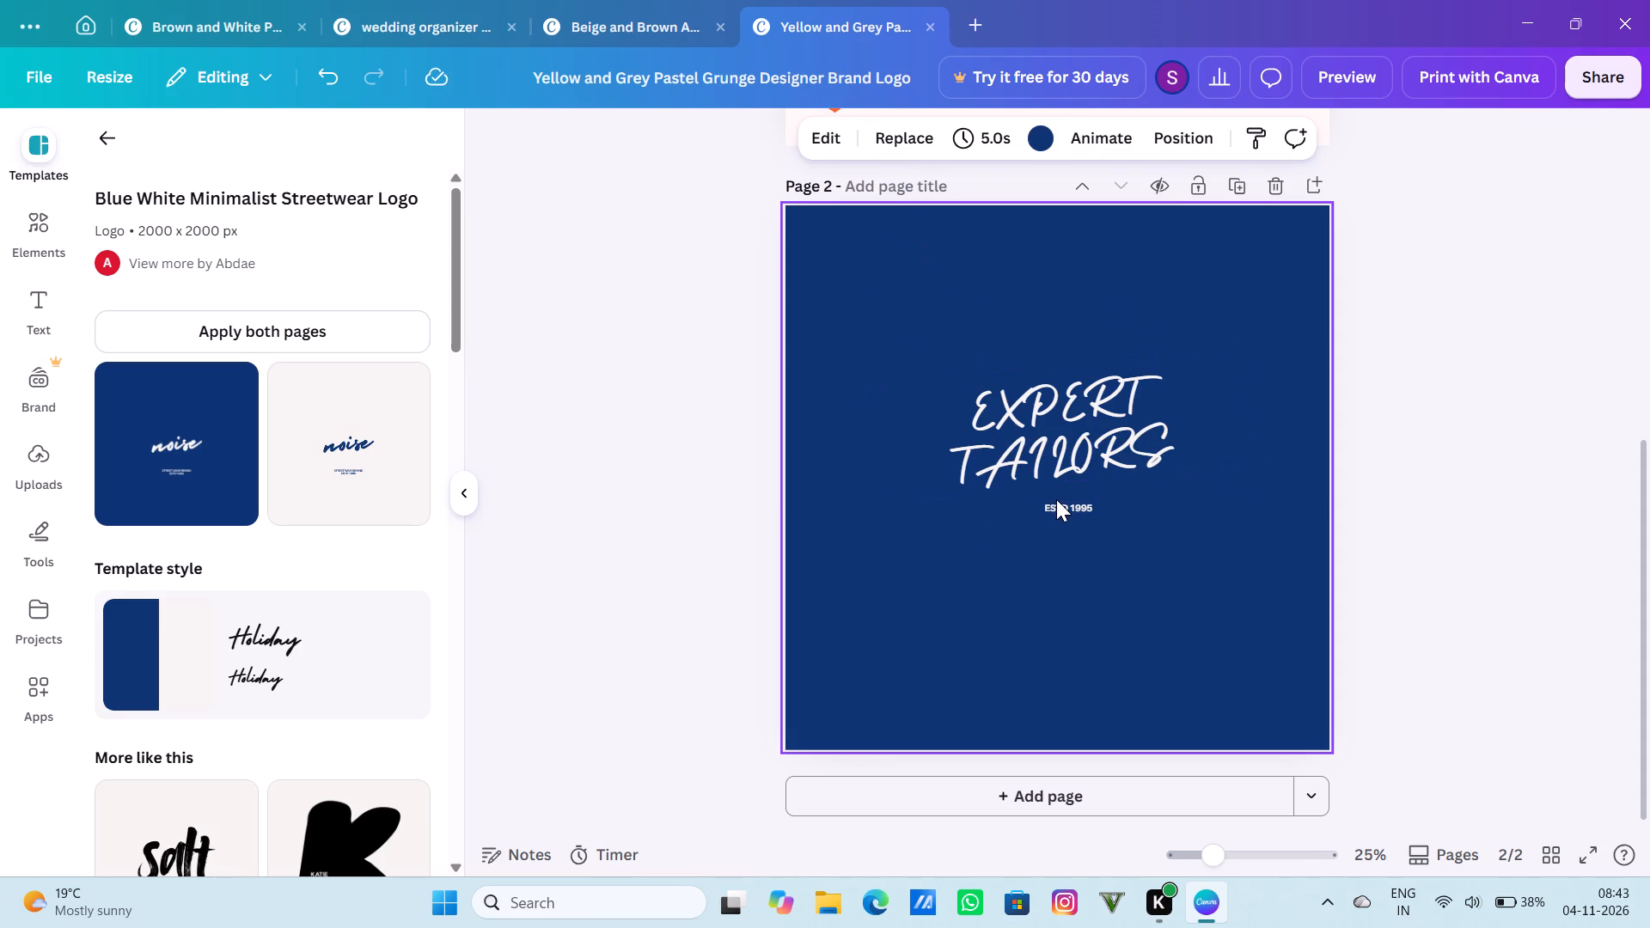
Increase the font size of the ESTD 1995 line.
click(1056, 499)
click(1067, 508)
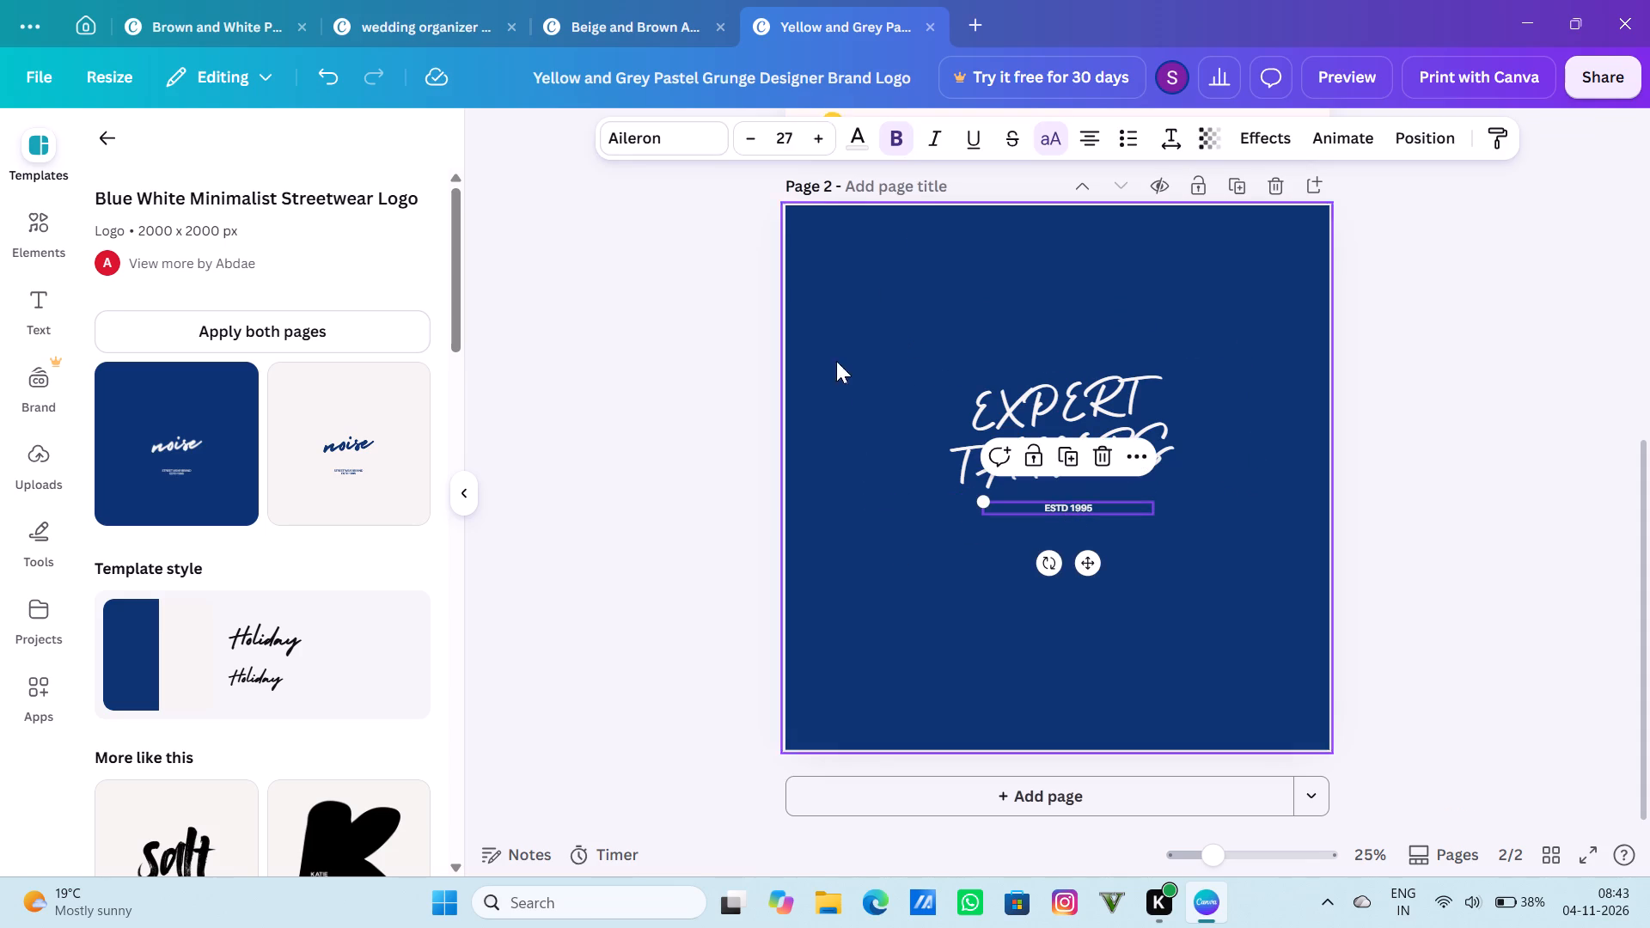
triple_click(819, 141)
triple_click(819, 141)
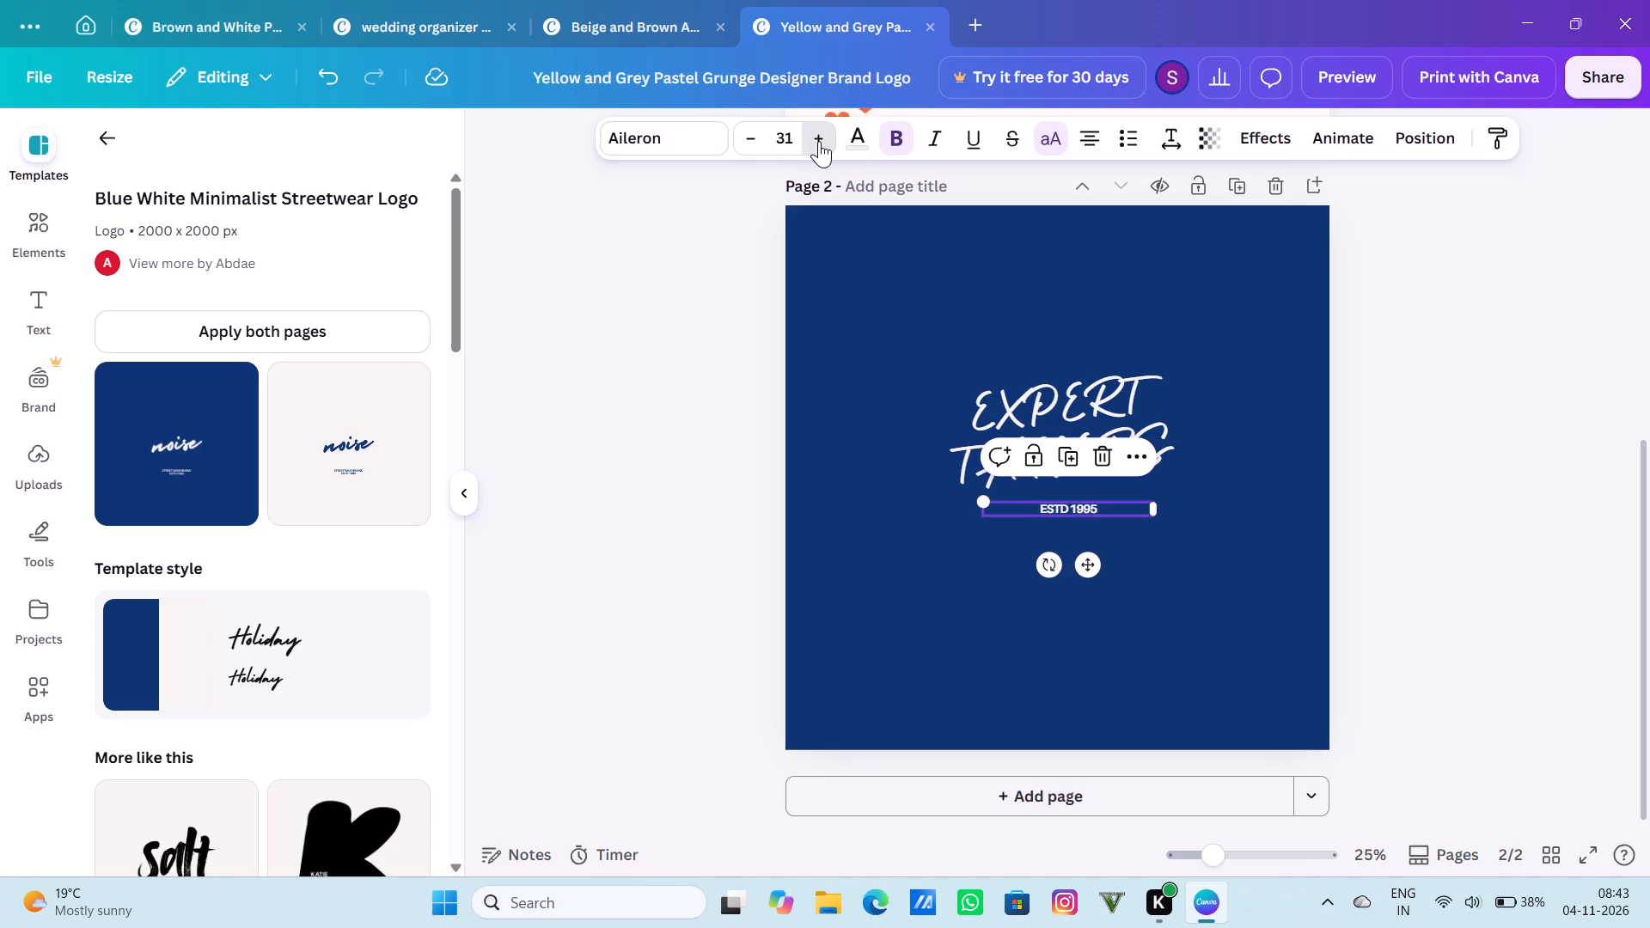
triple_click(819, 141)
triple_click(819, 141)
click(819, 141)
click(900, 279)
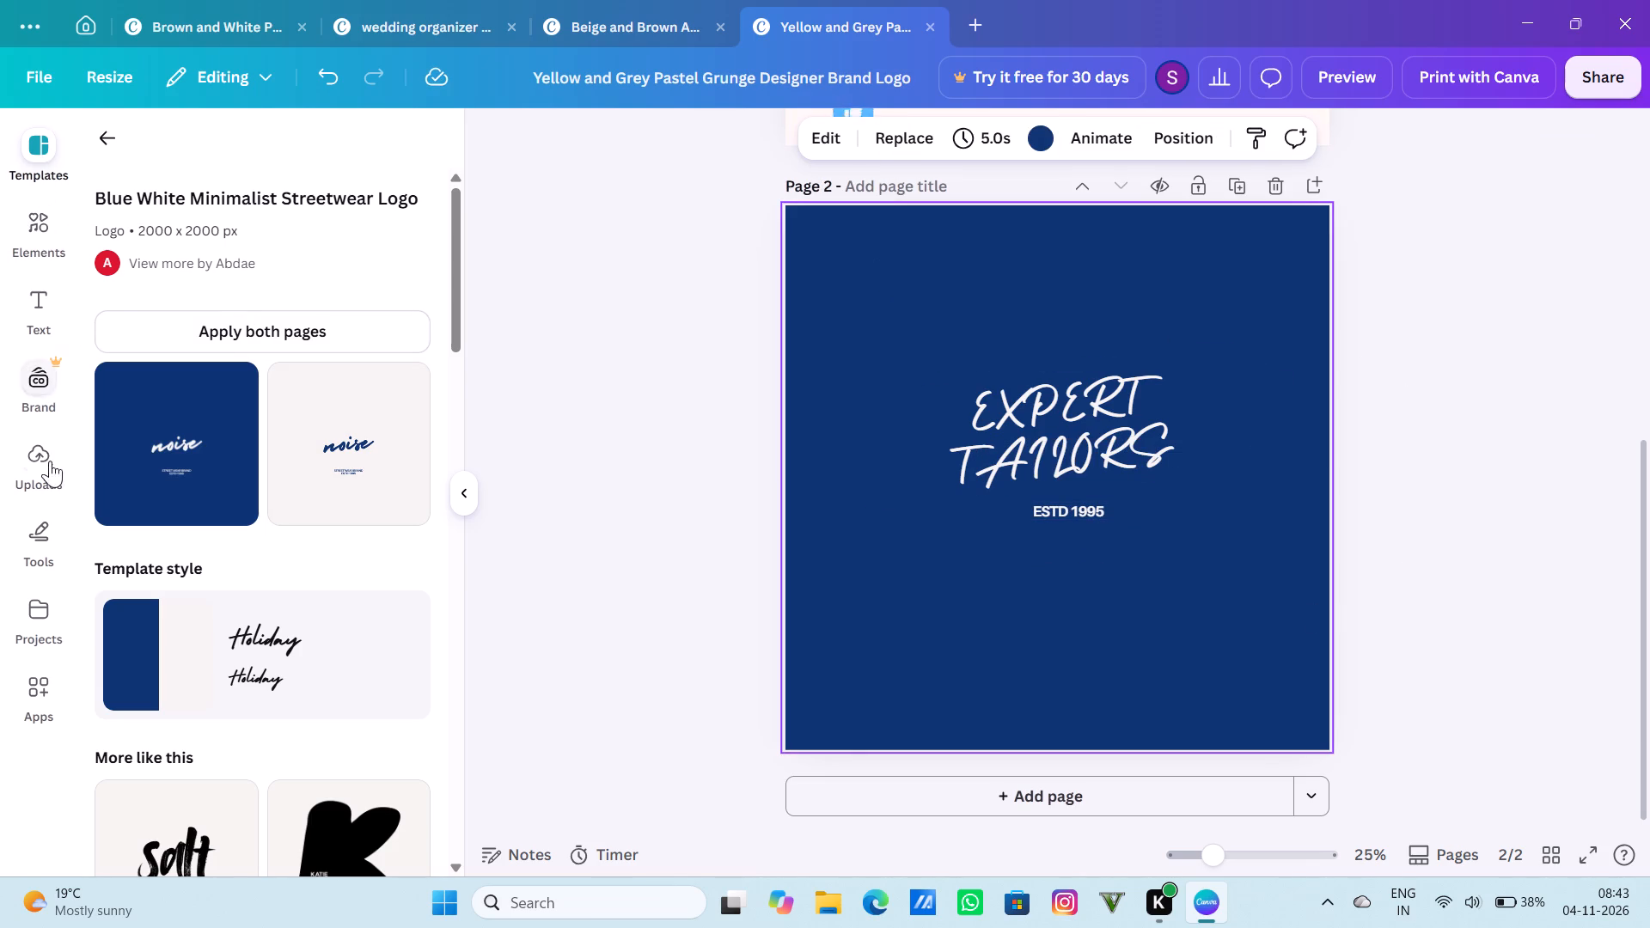
Add the recommended photo of scissors on folded corduroy fabric from the TAILOR photo results to page 2.
click(38, 524)
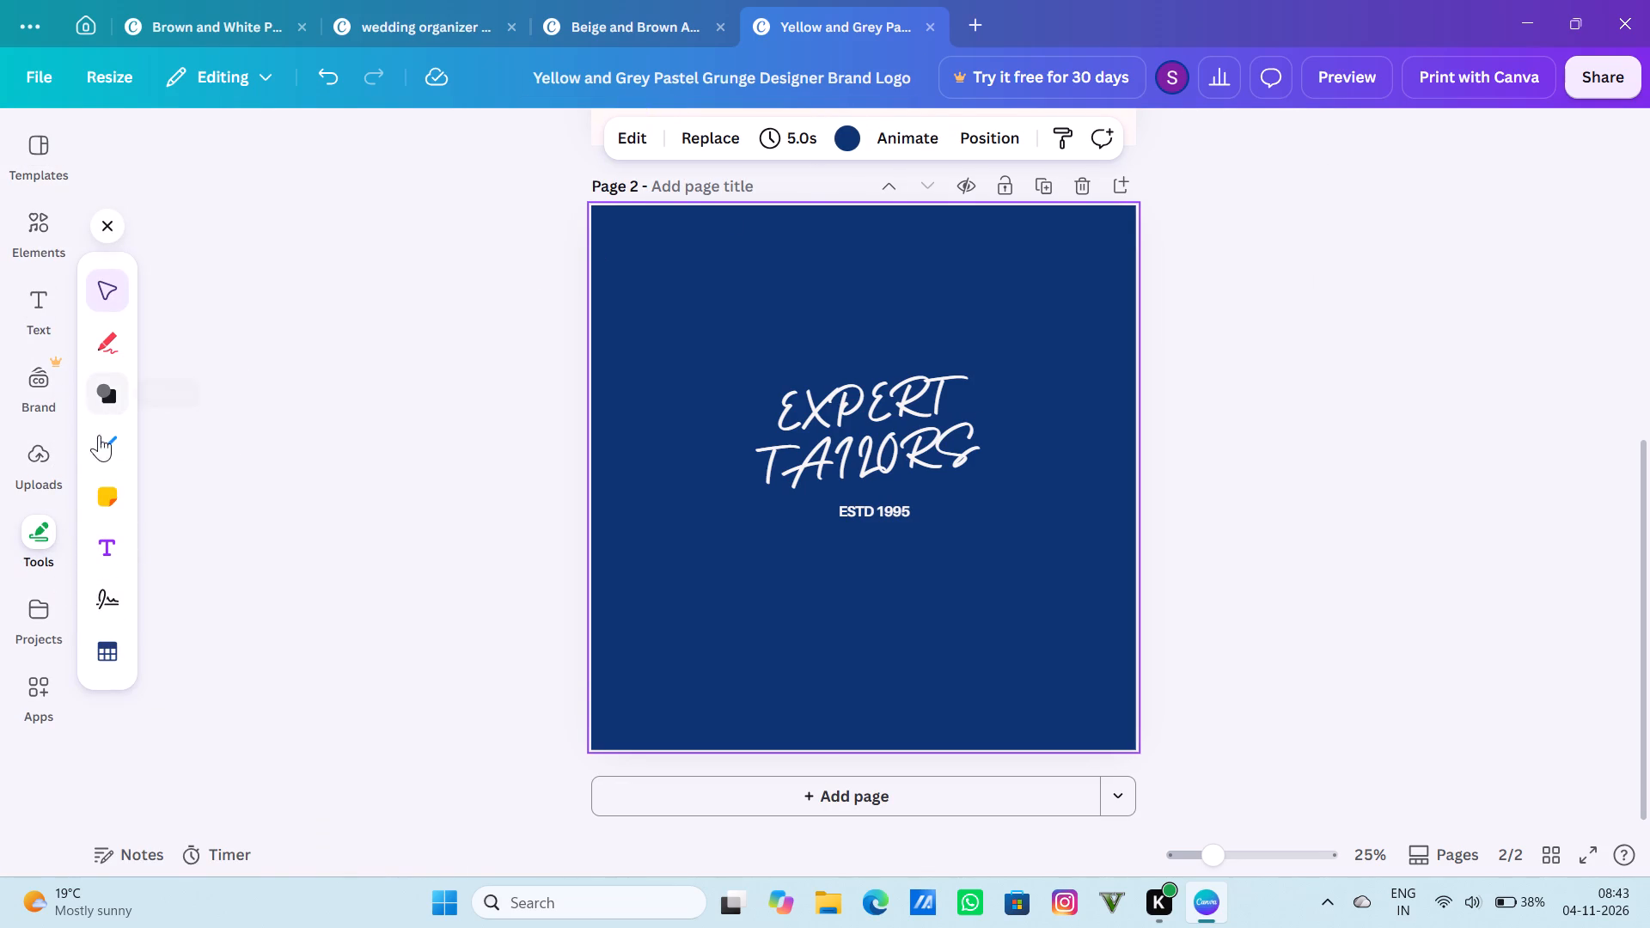
click(35, 229)
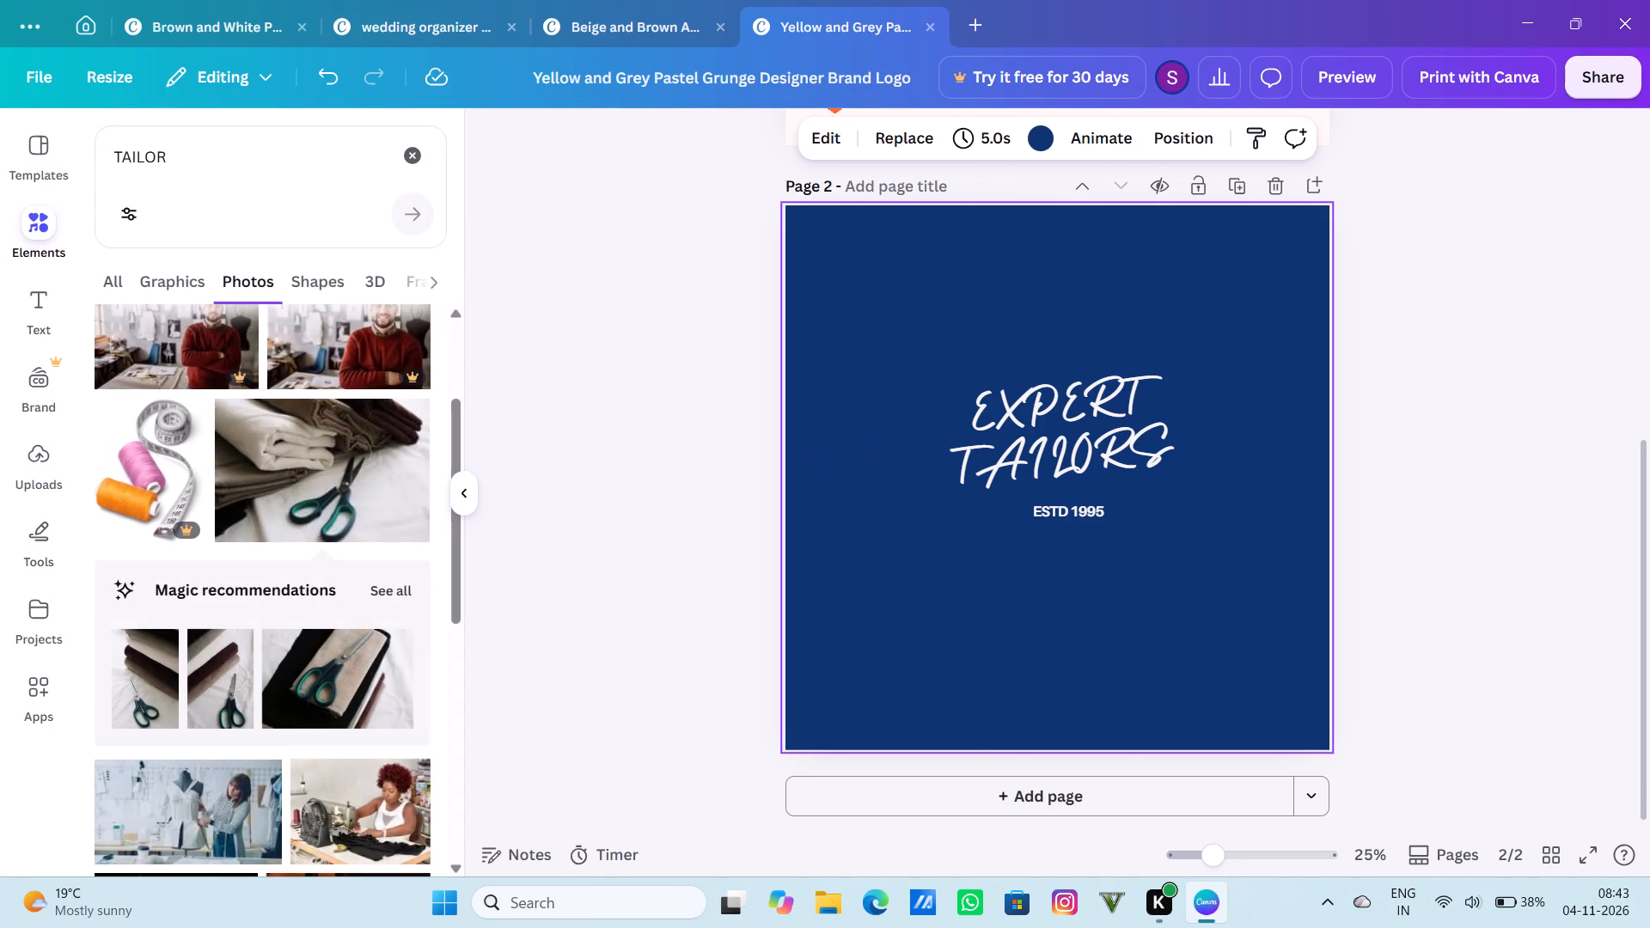
click(268, 143)
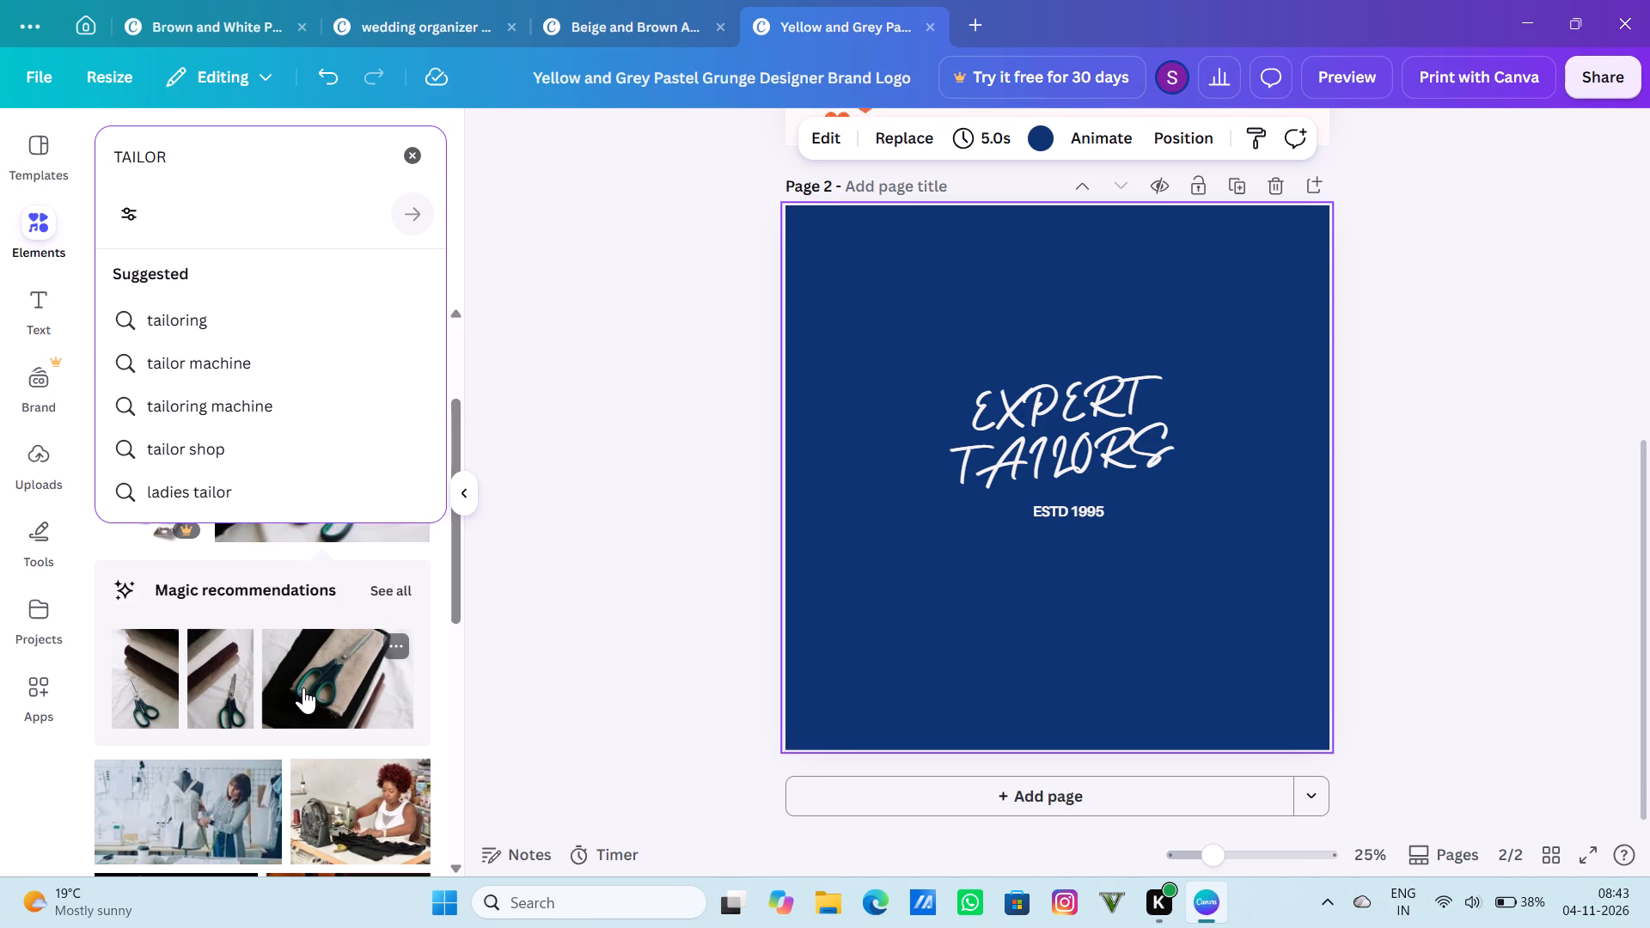
click(303, 687)
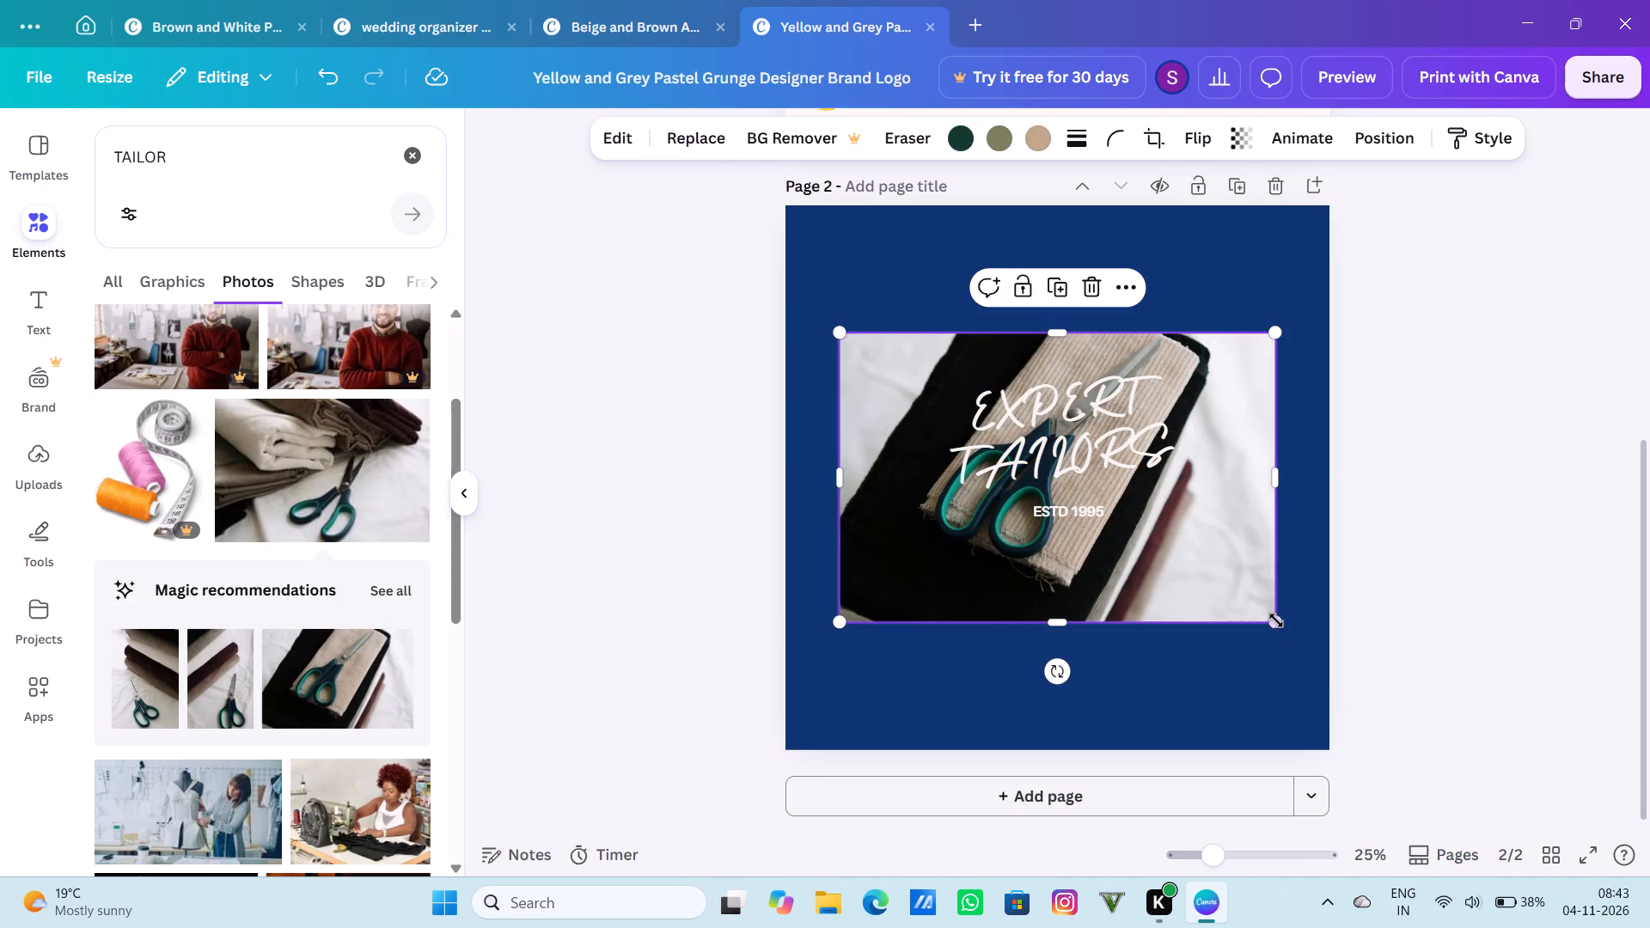
Resize and reposition the scissors photo so it covers the whole of page 2 edge to edge.
drag(1276, 620, 1350, 627)
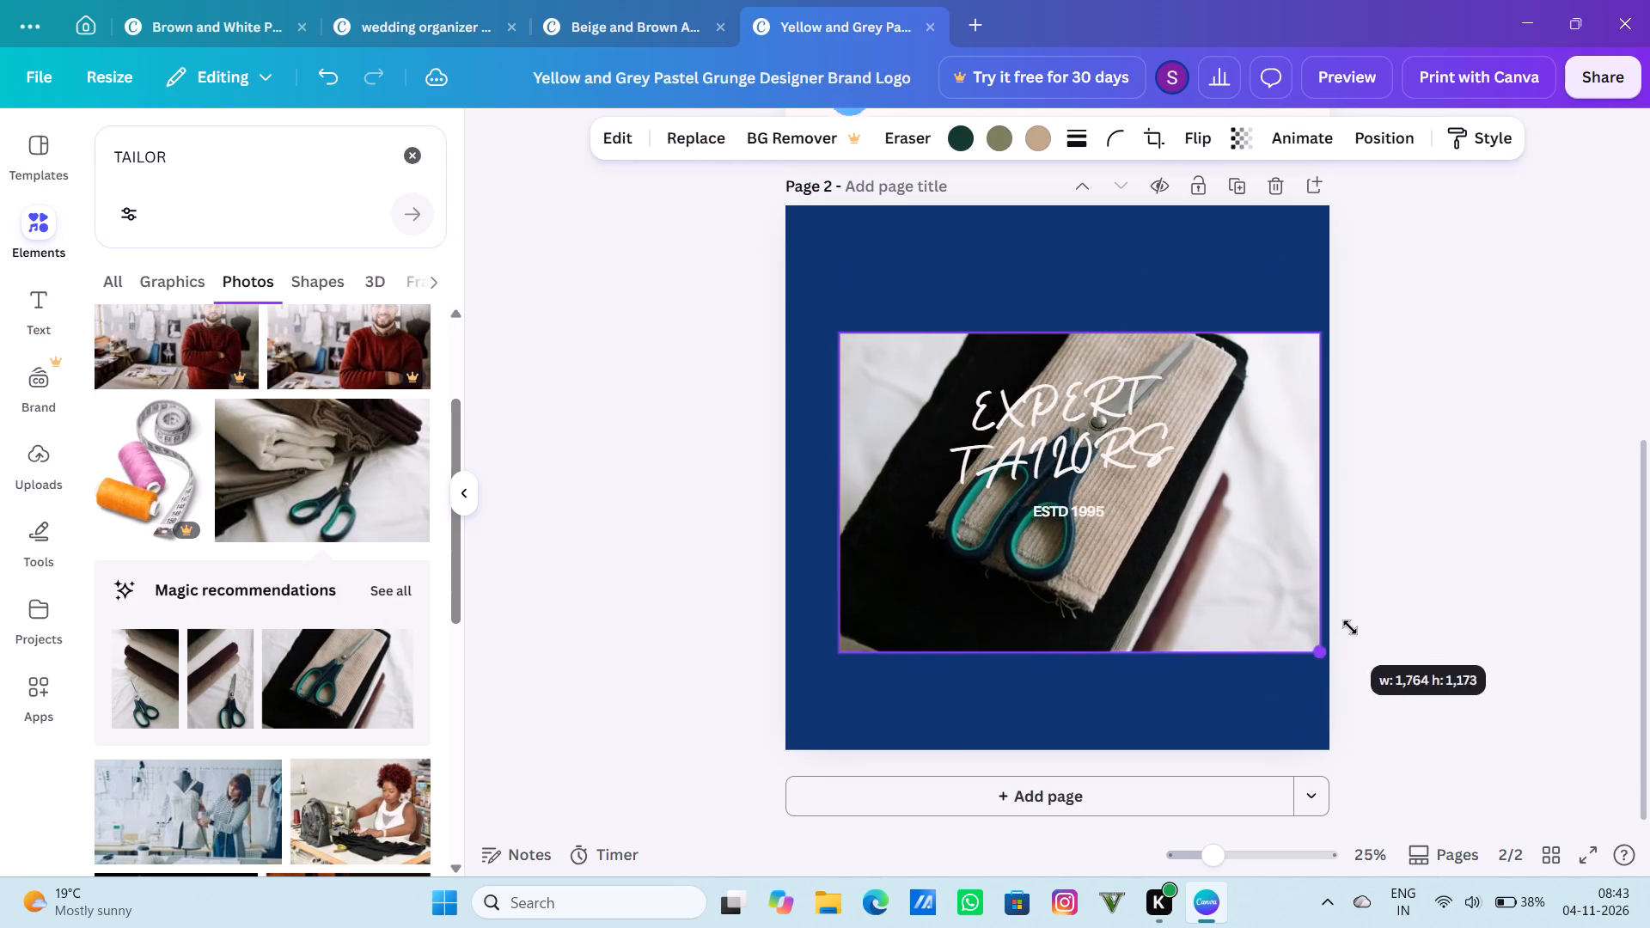
drag(1350, 627, 1327, 603)
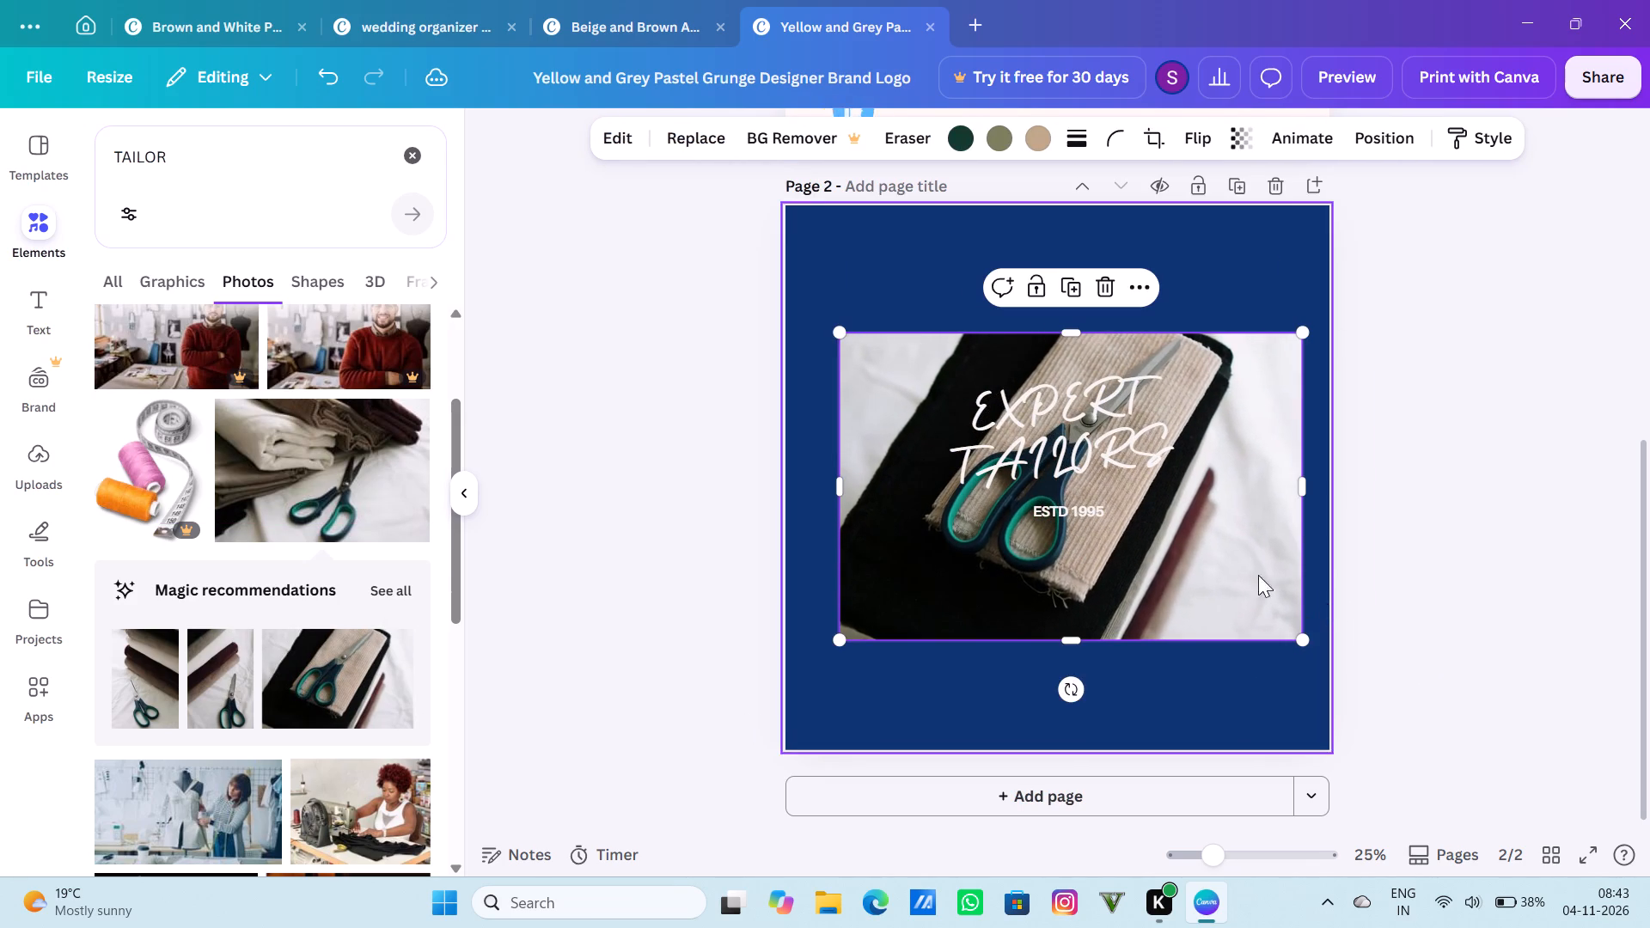
drag(1072, 644, 1079, 751)
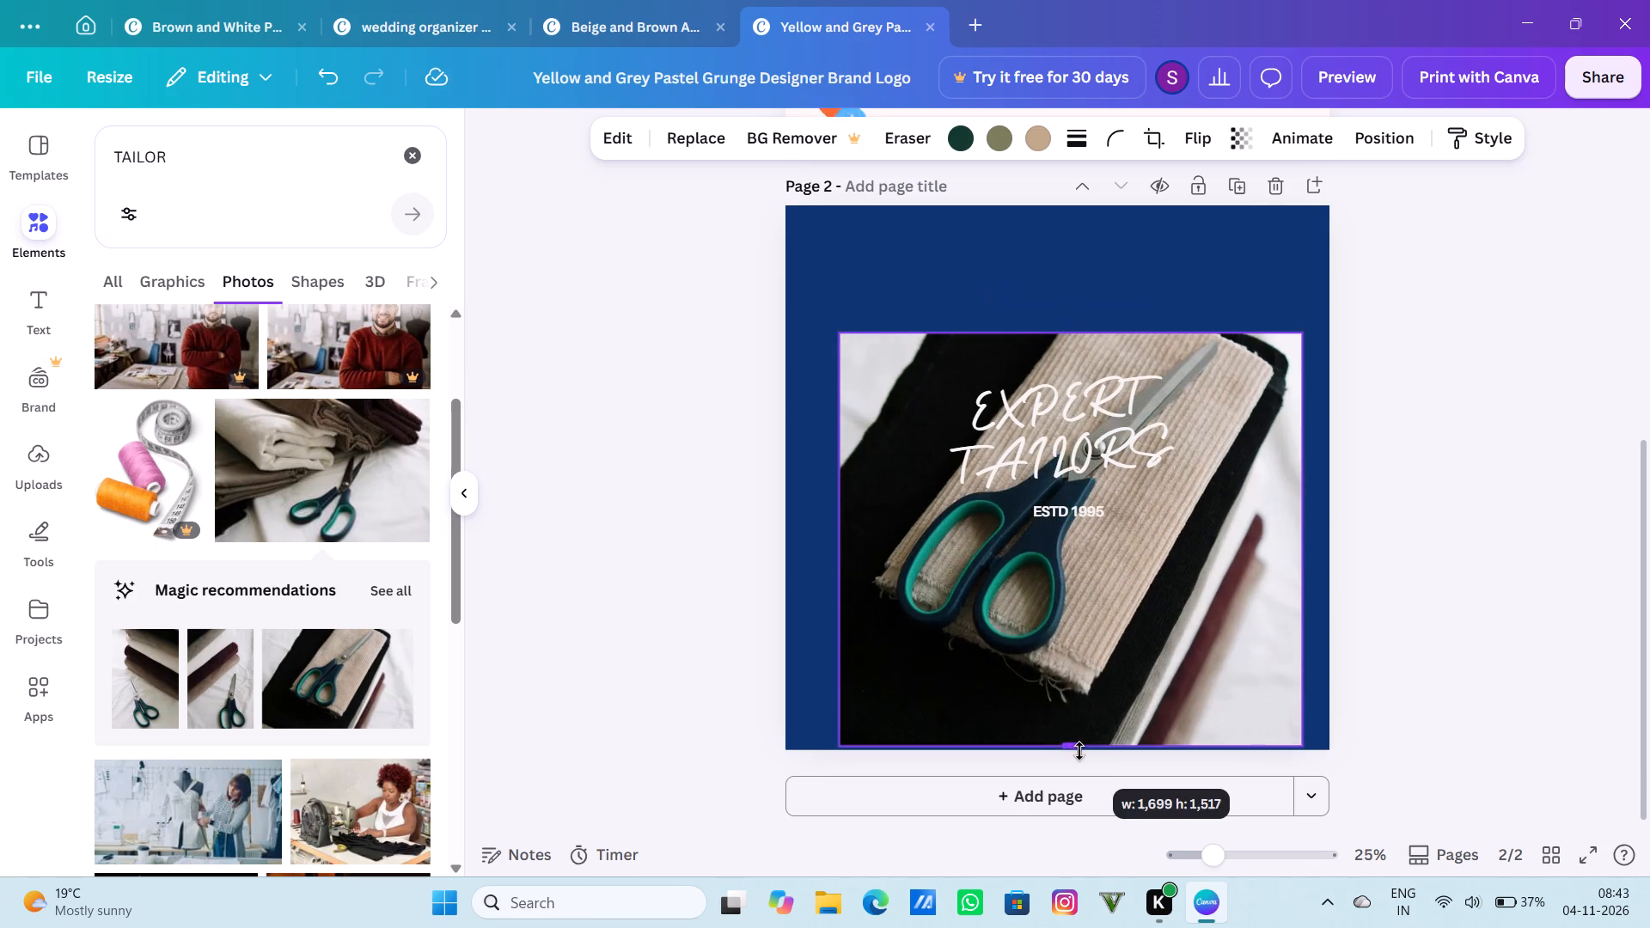
drag(1079, 751, 1041, 768)
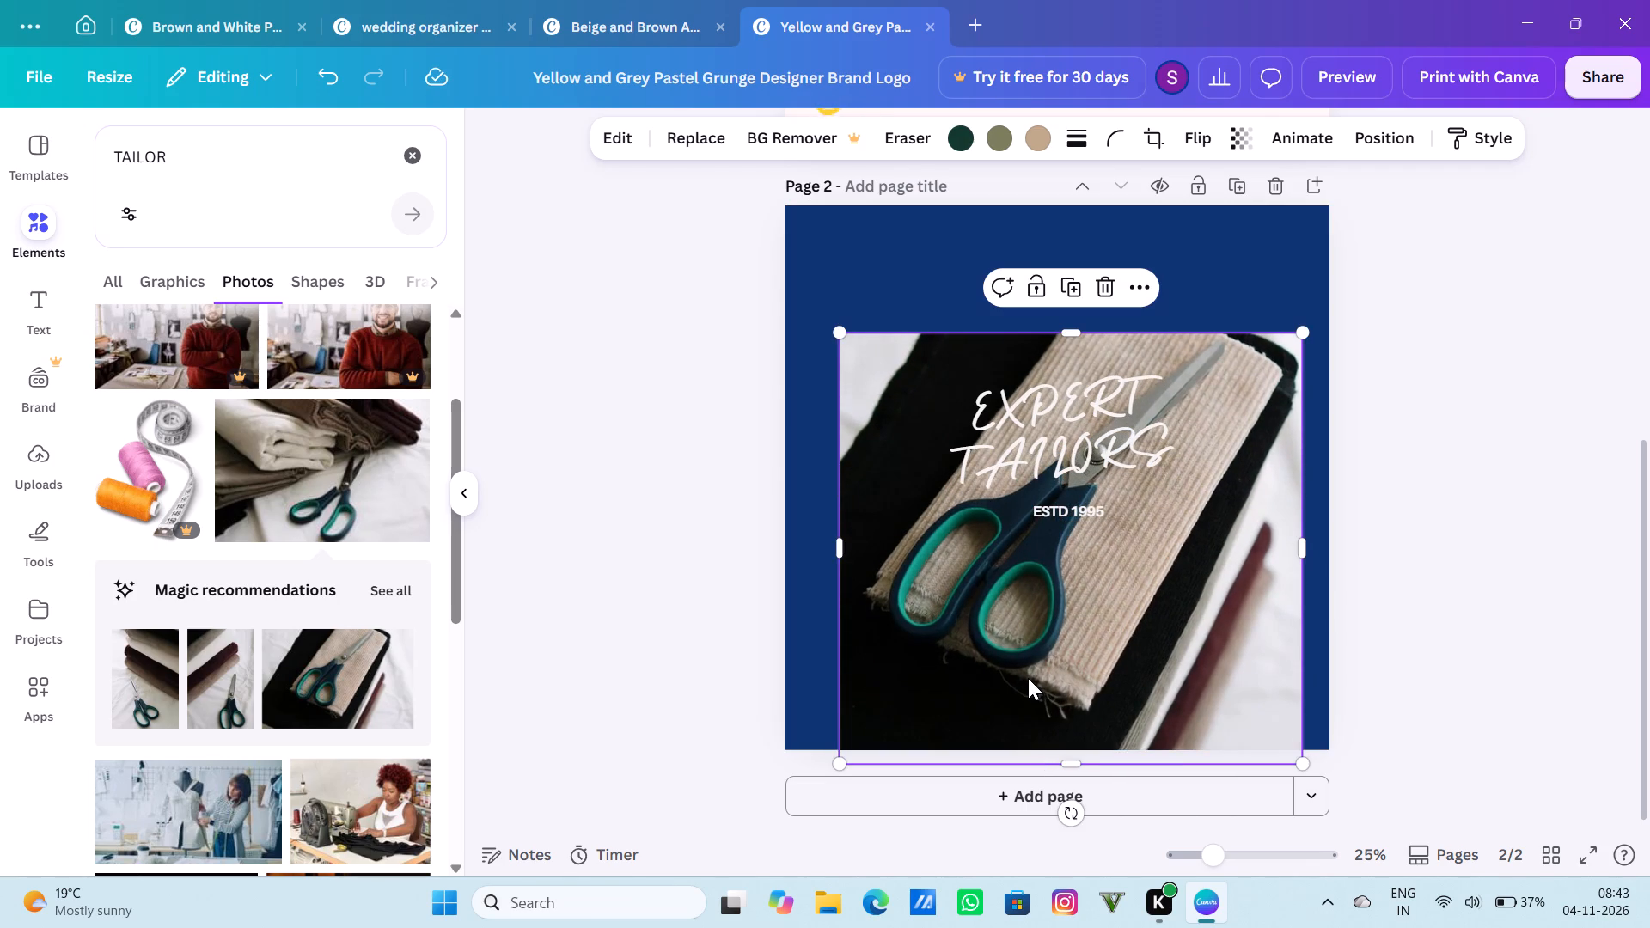
drag(1028, 678, 999, 550)
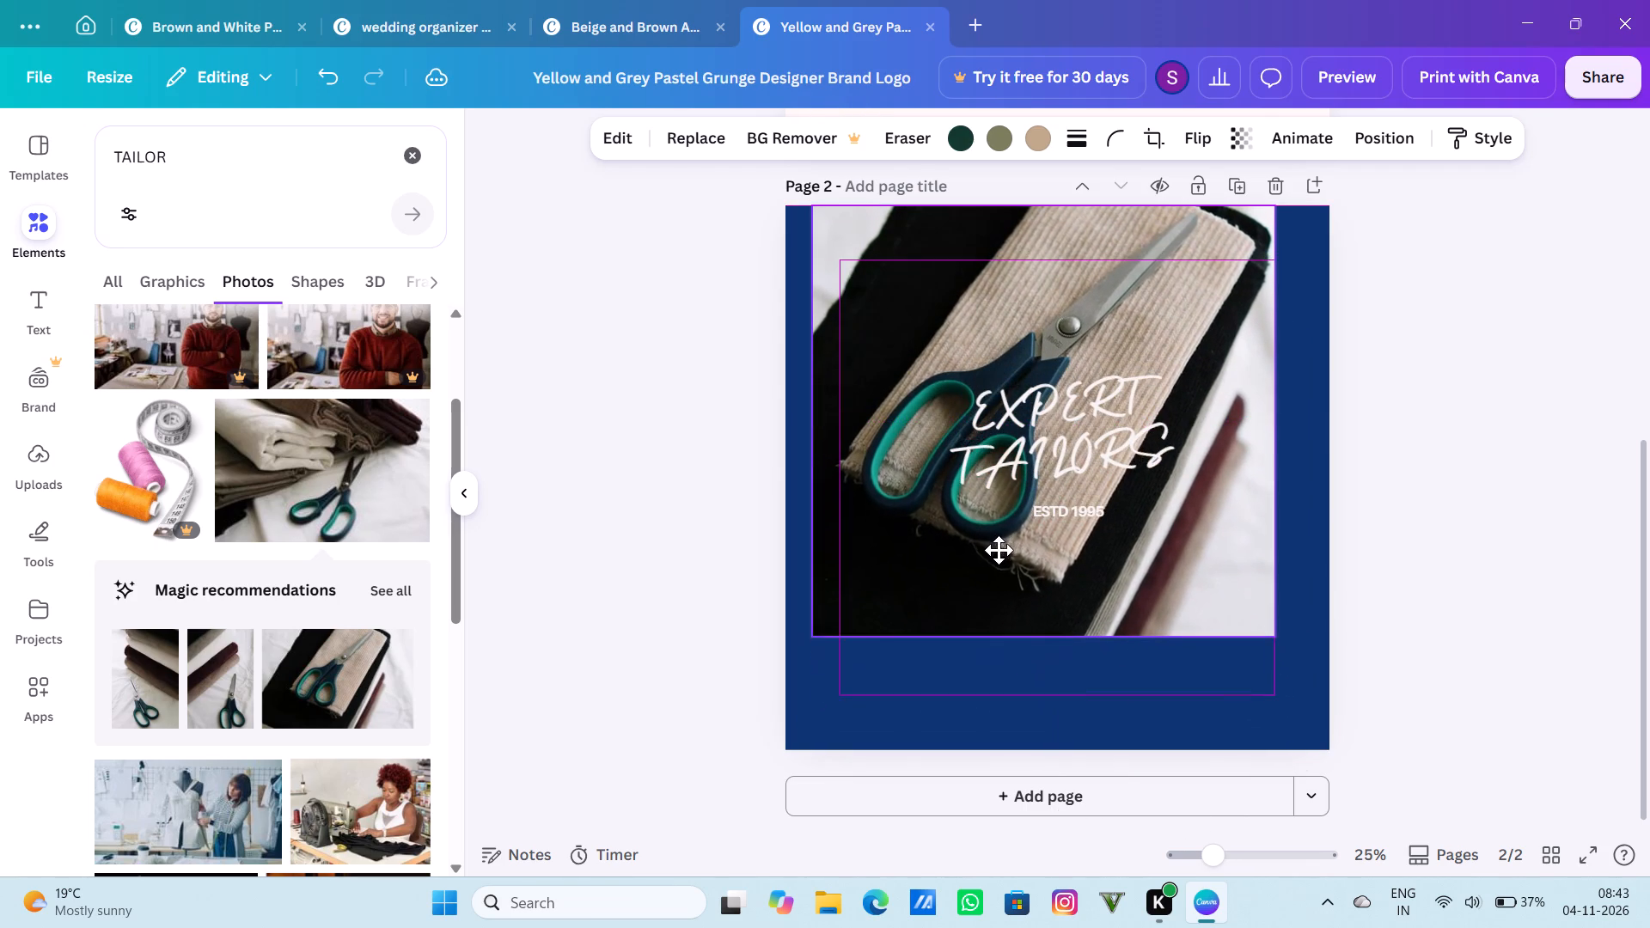
drag(999, 550, 999, 549)
drag(1042, 628, 1072, 706)
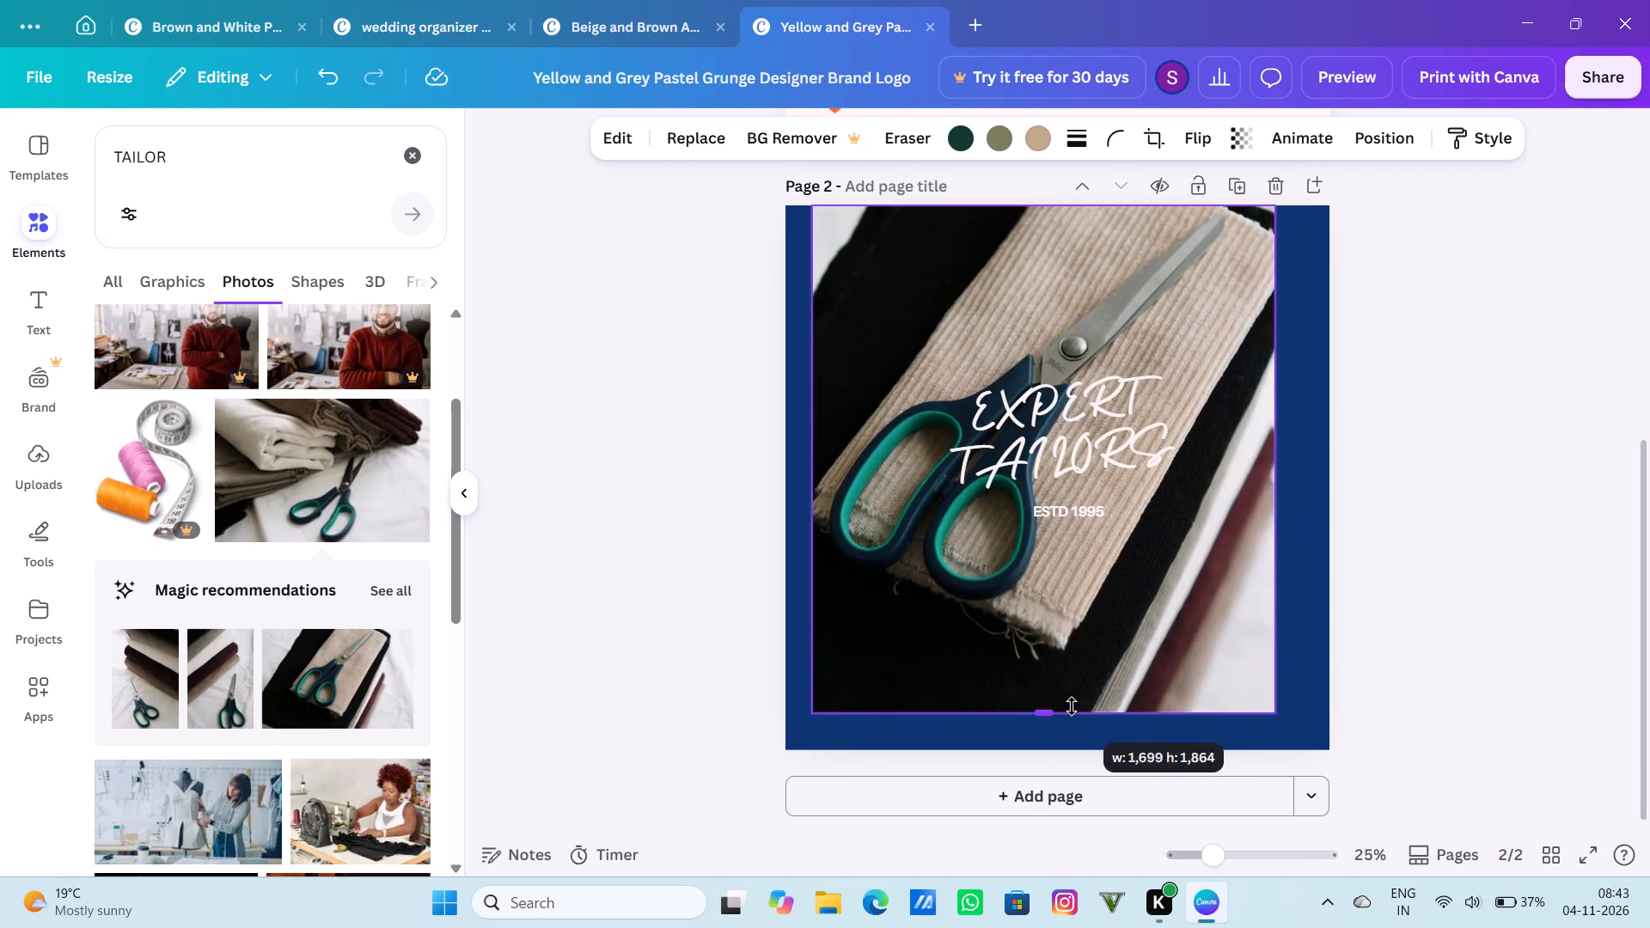
drag(1072, 706, 1109, 734)
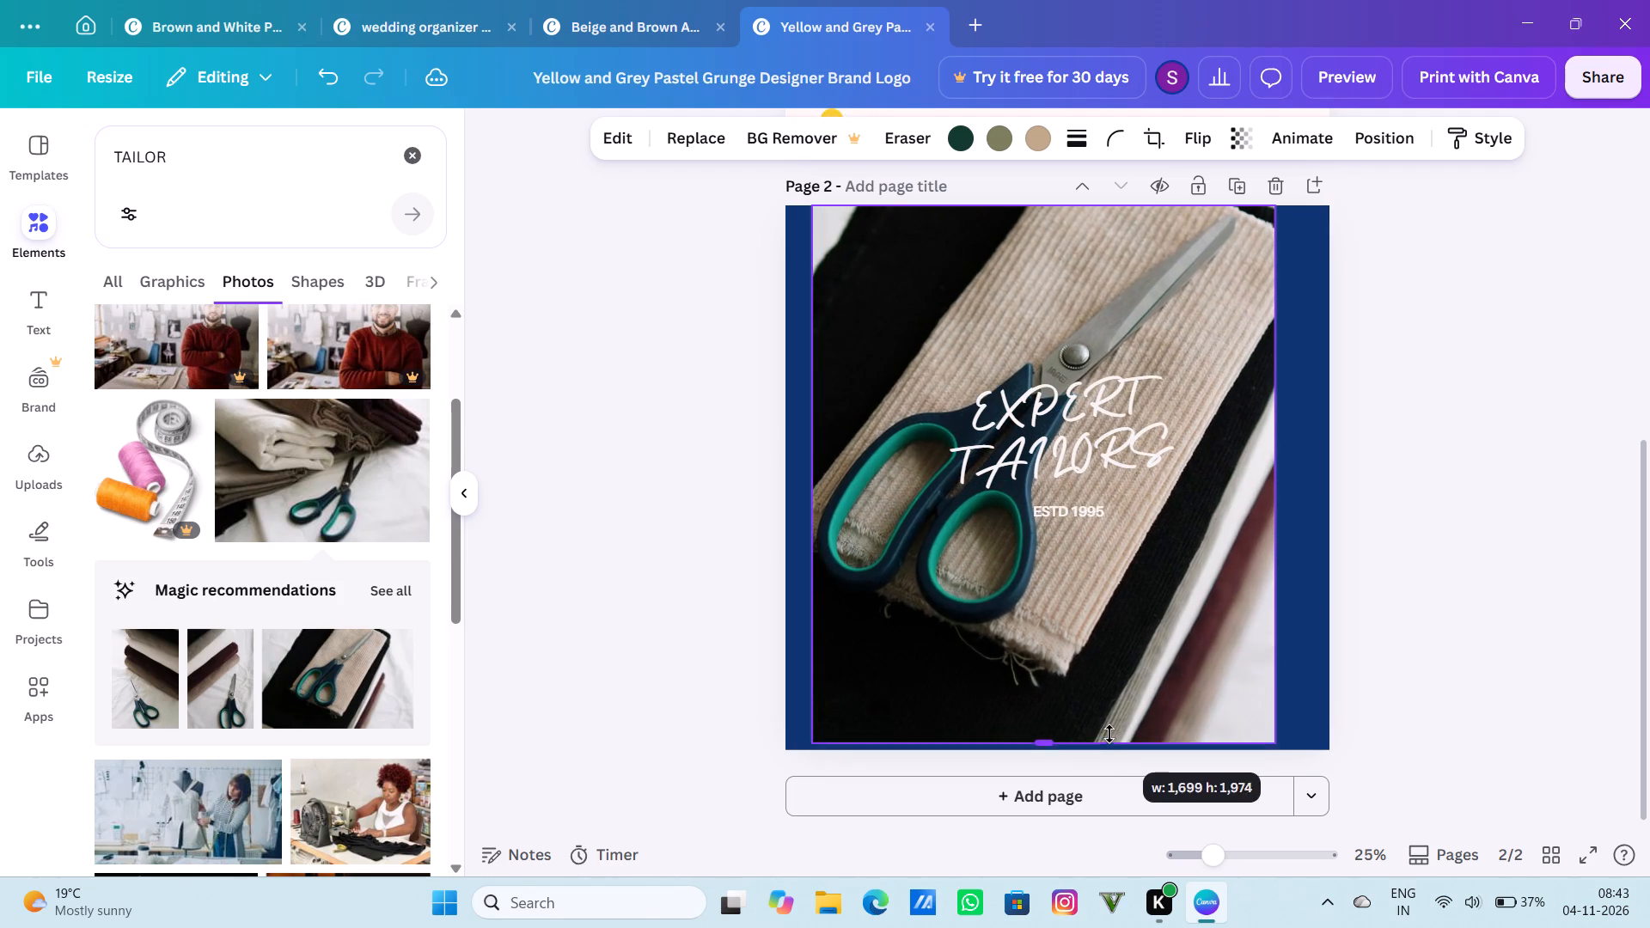
drag(1109, 734, 1111, 740)
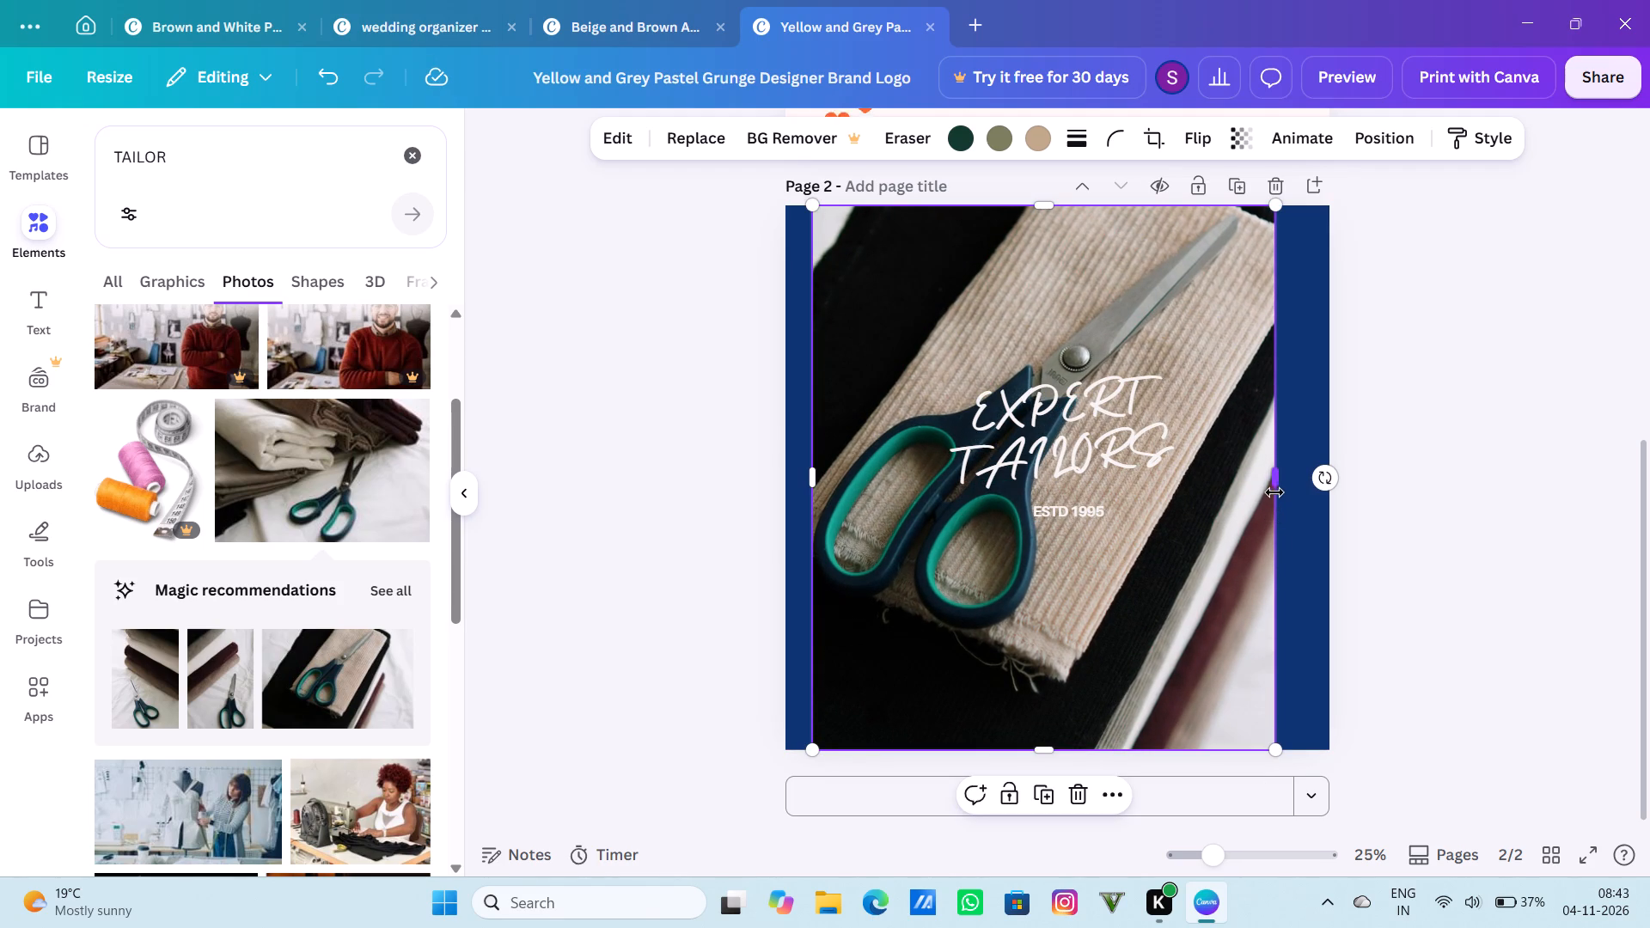
drag(1278, 482, 1332, 489)
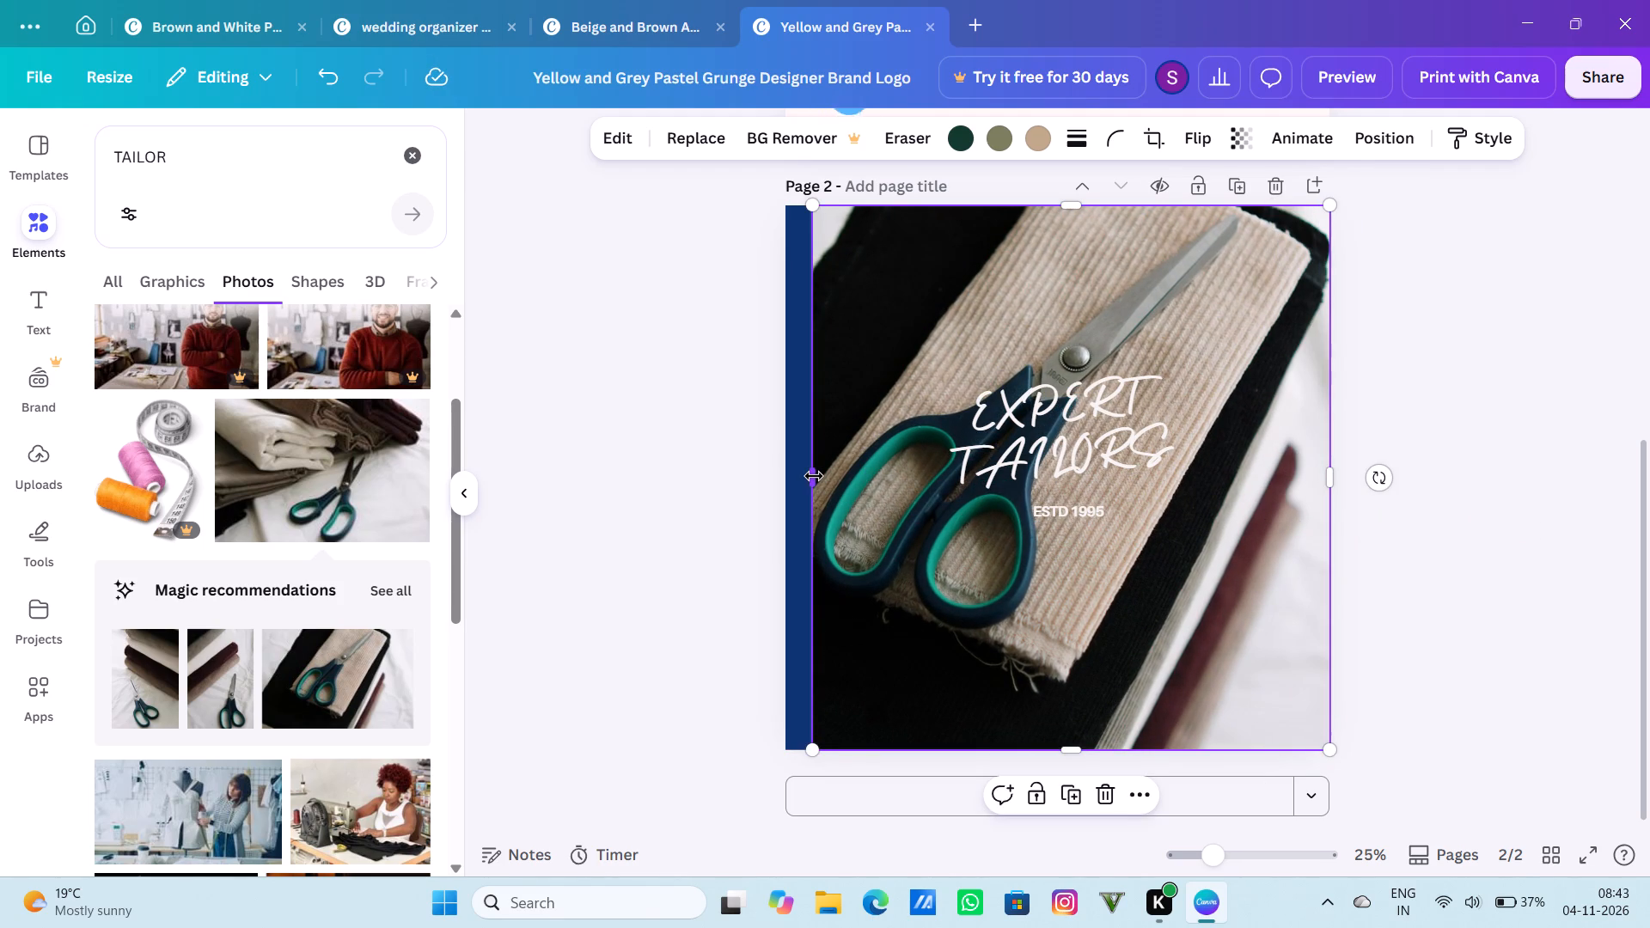
drag(814, 476, 788, 484)
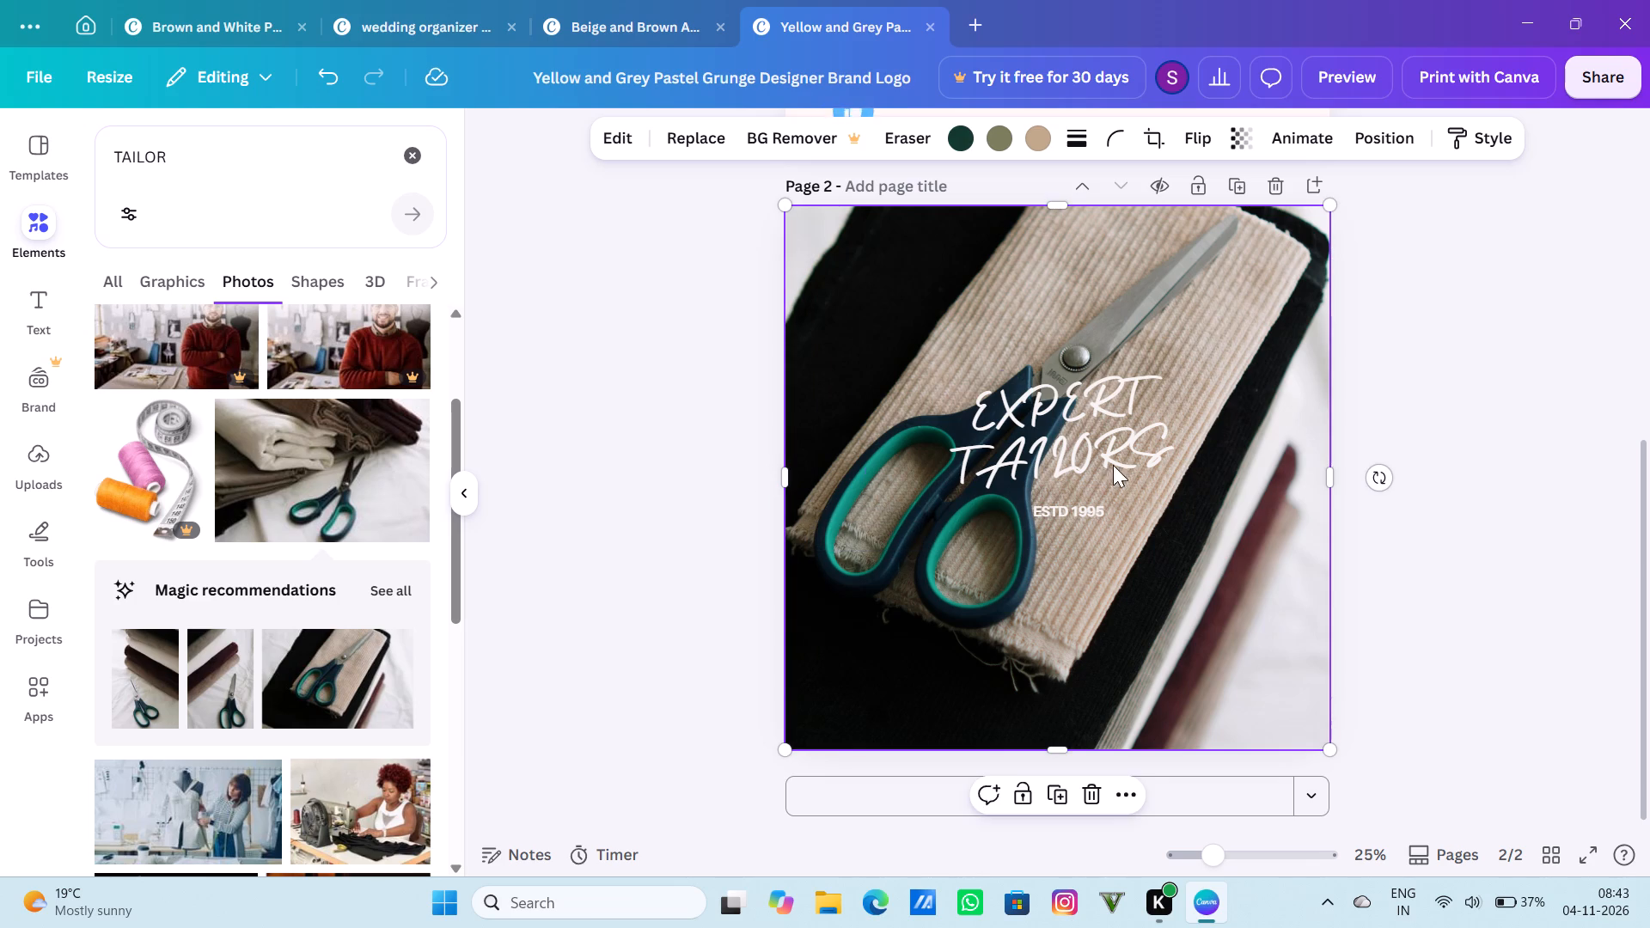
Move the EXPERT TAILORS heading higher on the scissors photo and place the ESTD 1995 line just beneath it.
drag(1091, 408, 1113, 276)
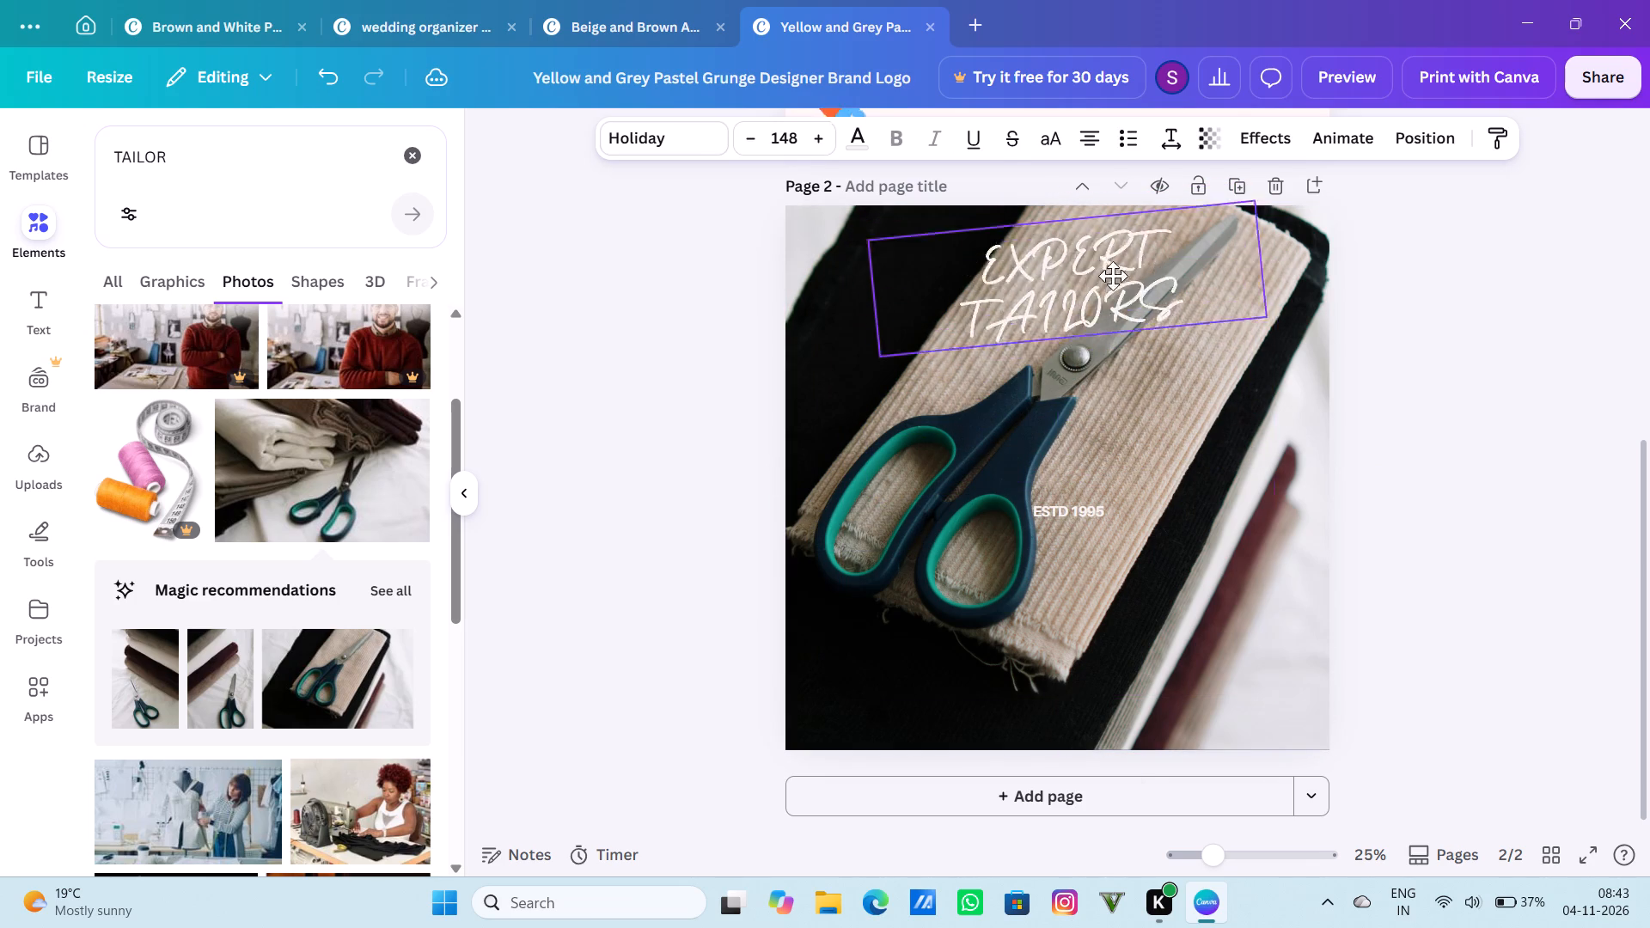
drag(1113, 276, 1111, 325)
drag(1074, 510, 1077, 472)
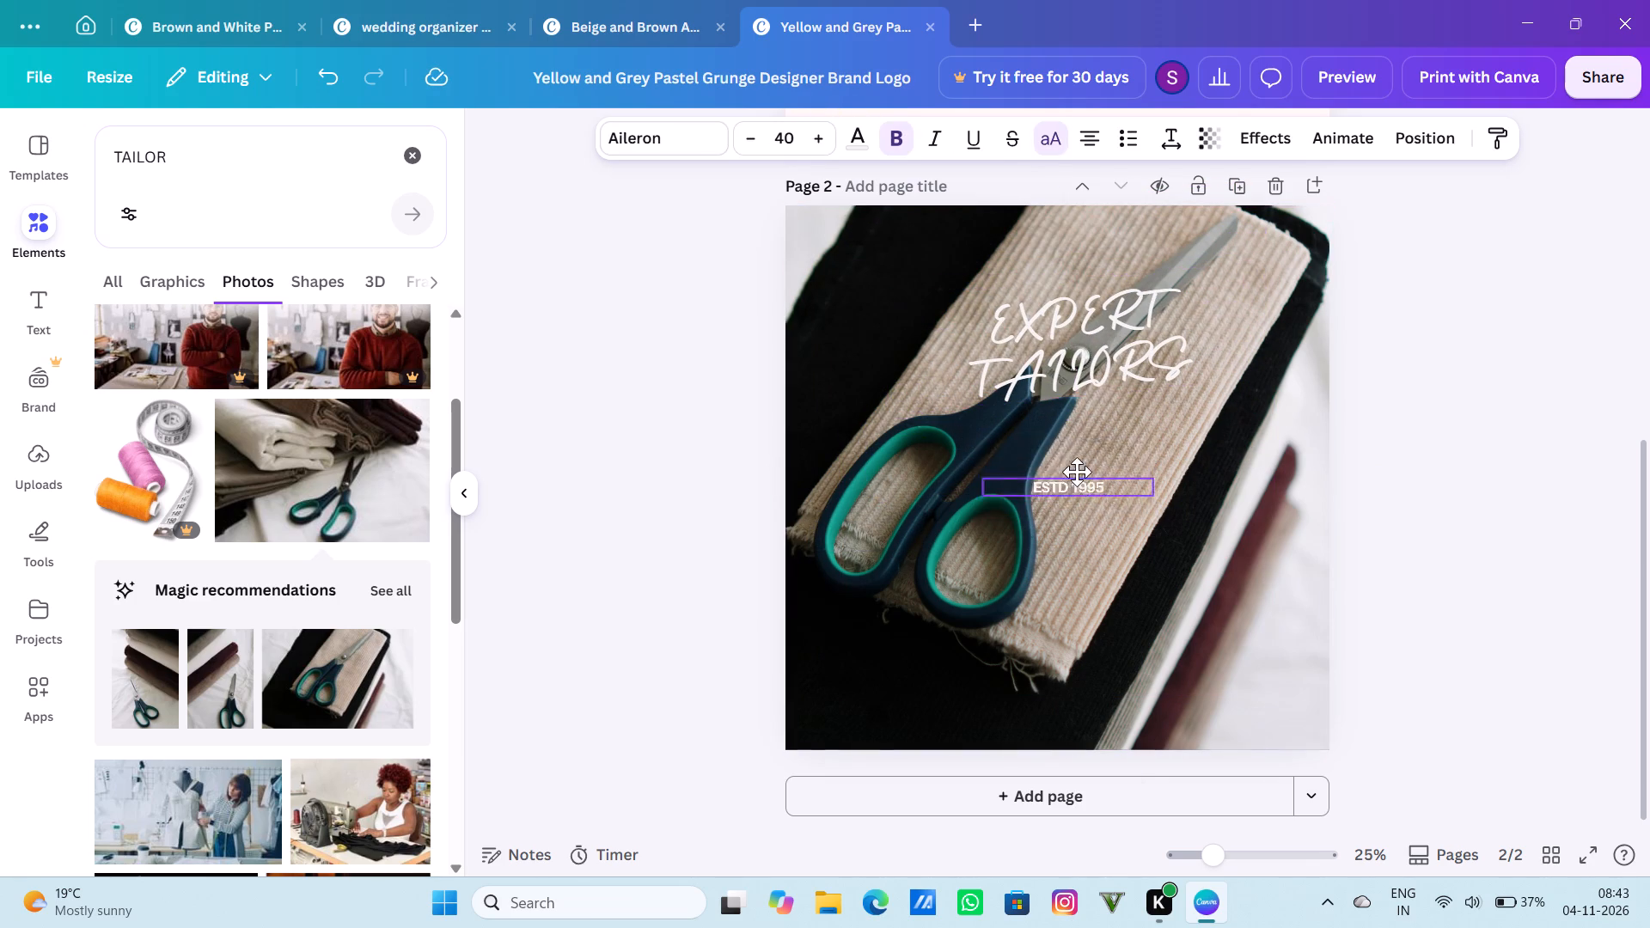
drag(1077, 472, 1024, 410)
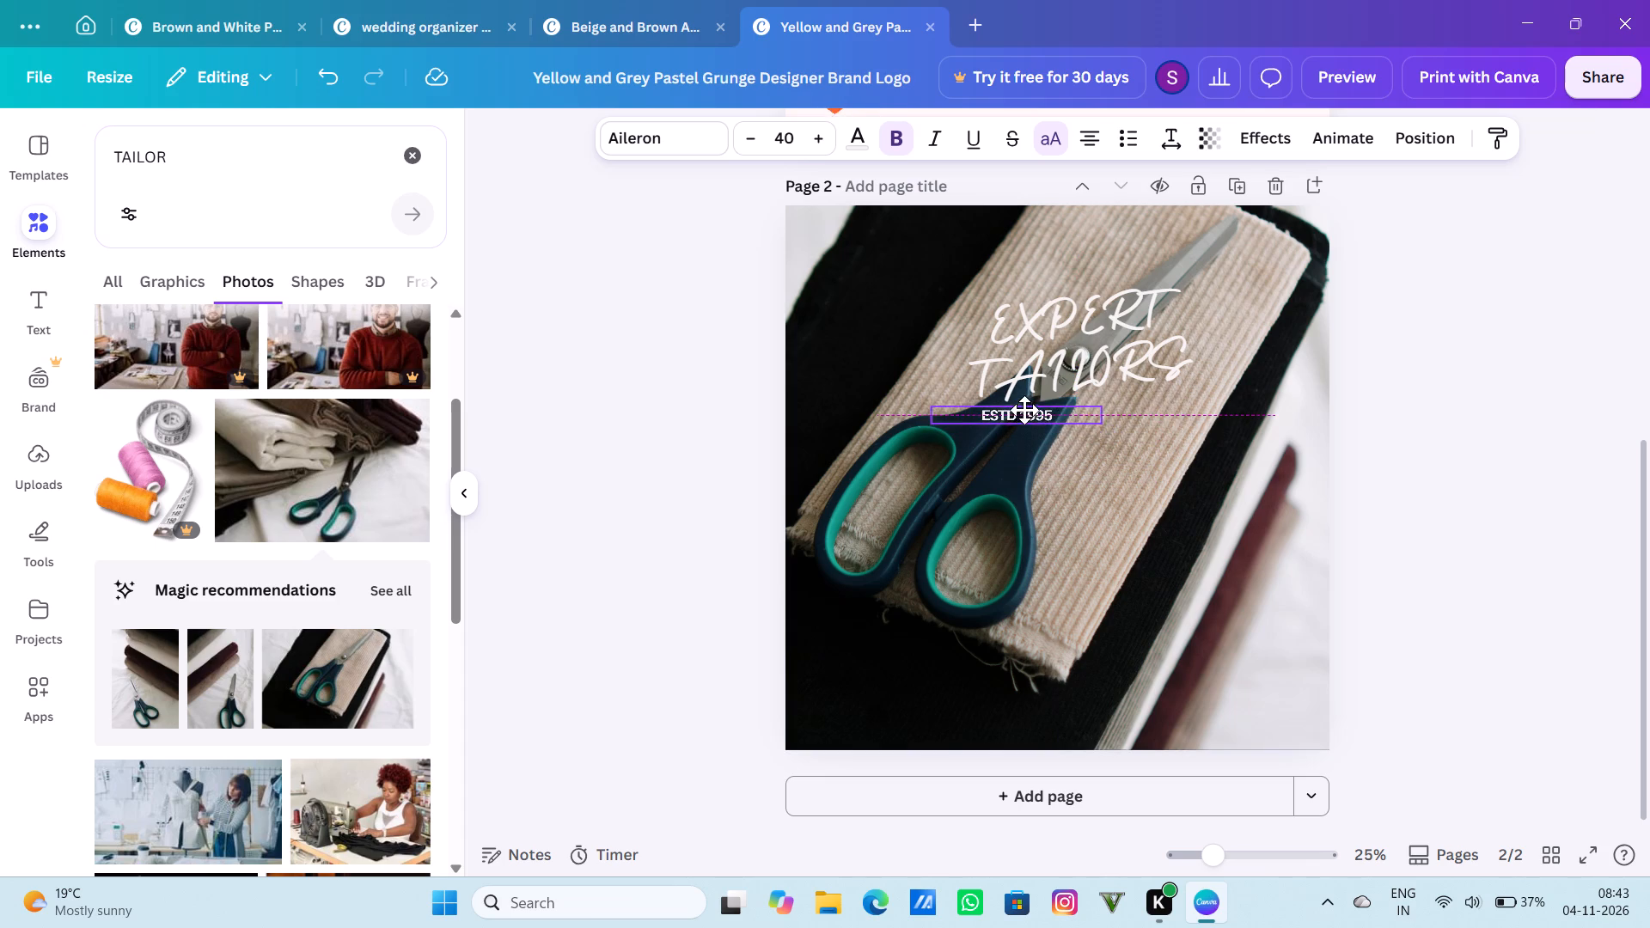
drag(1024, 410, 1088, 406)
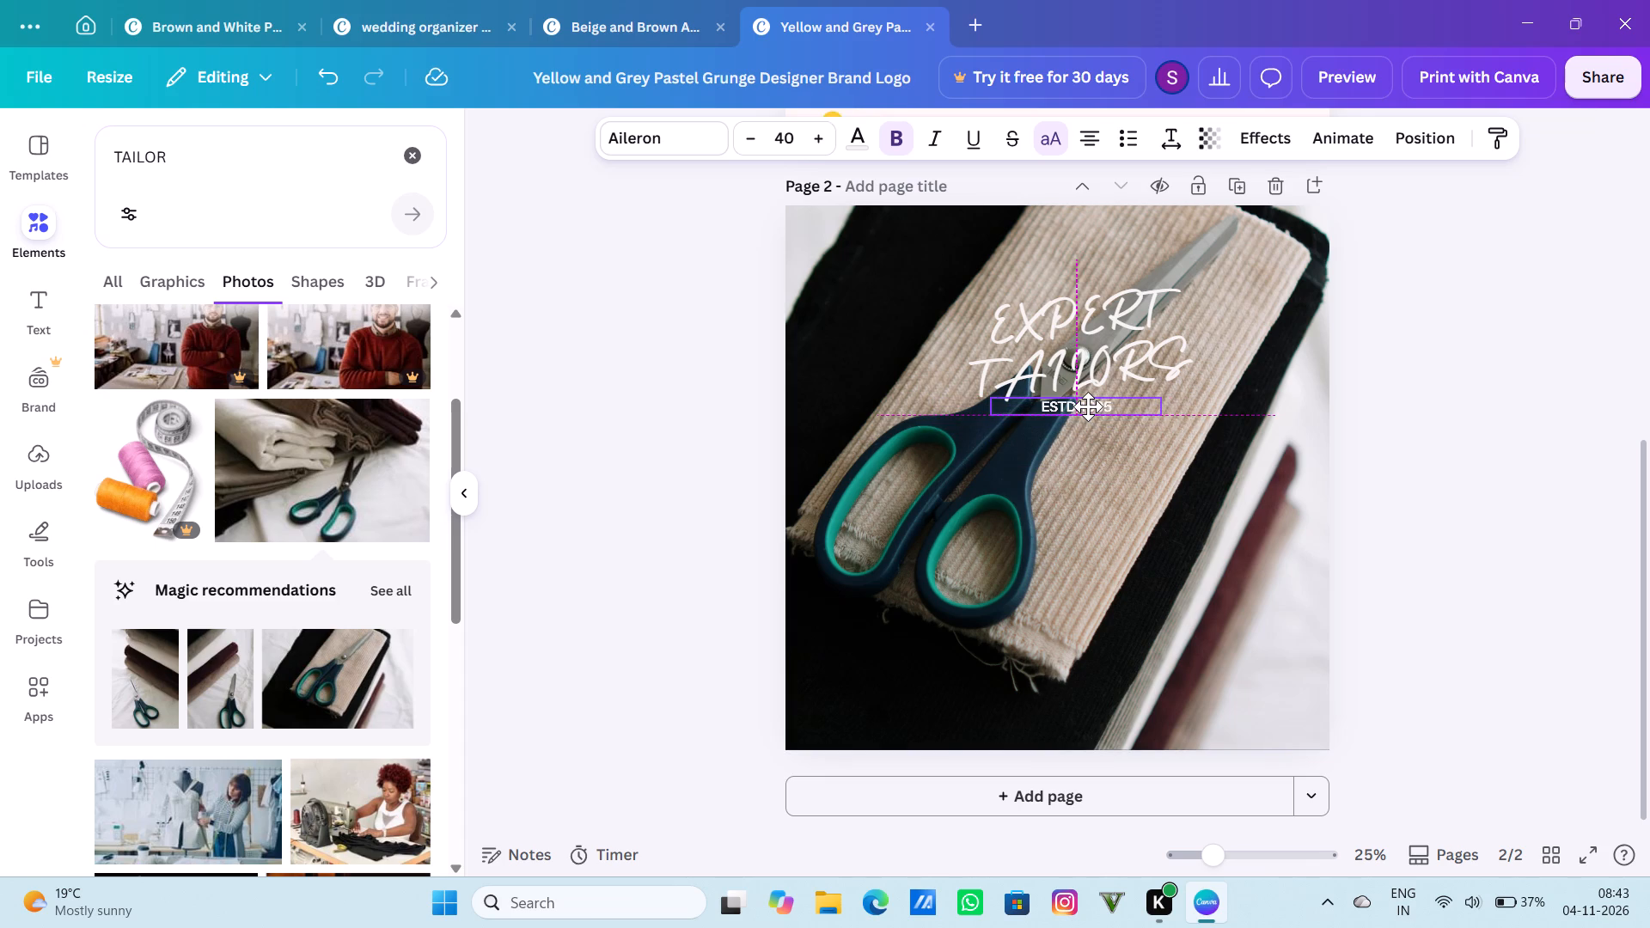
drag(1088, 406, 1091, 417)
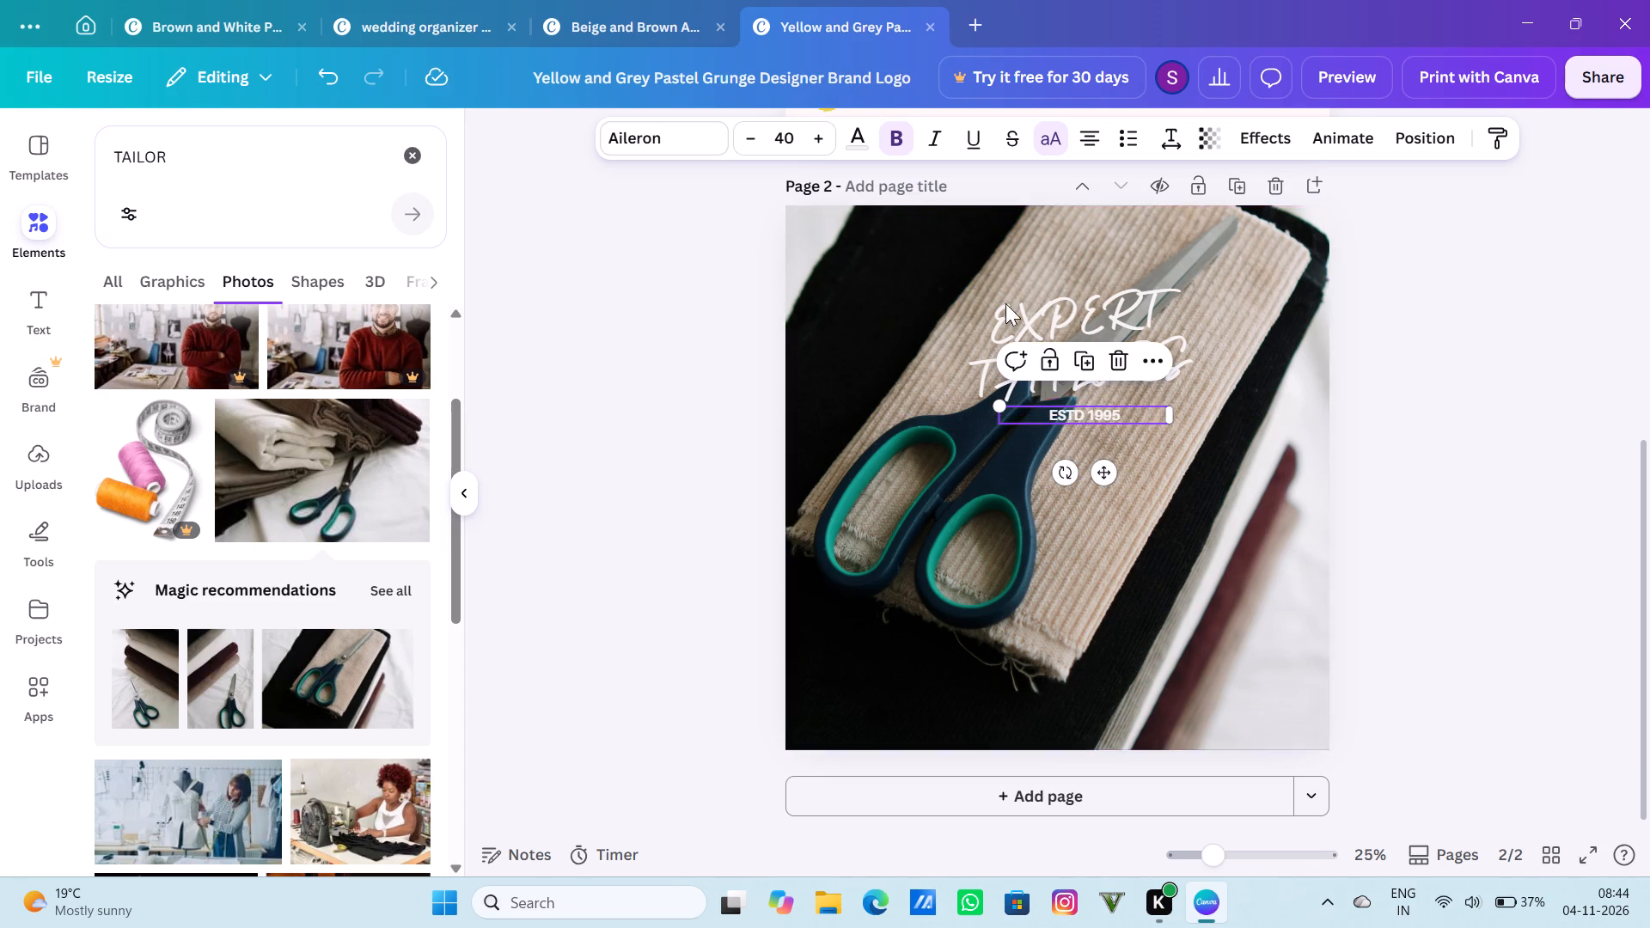
Recolour the ESTD 1995 line with black sampled from the photo's dark fabric and shift it beneath the end of TAILORS.
click(863, 141)
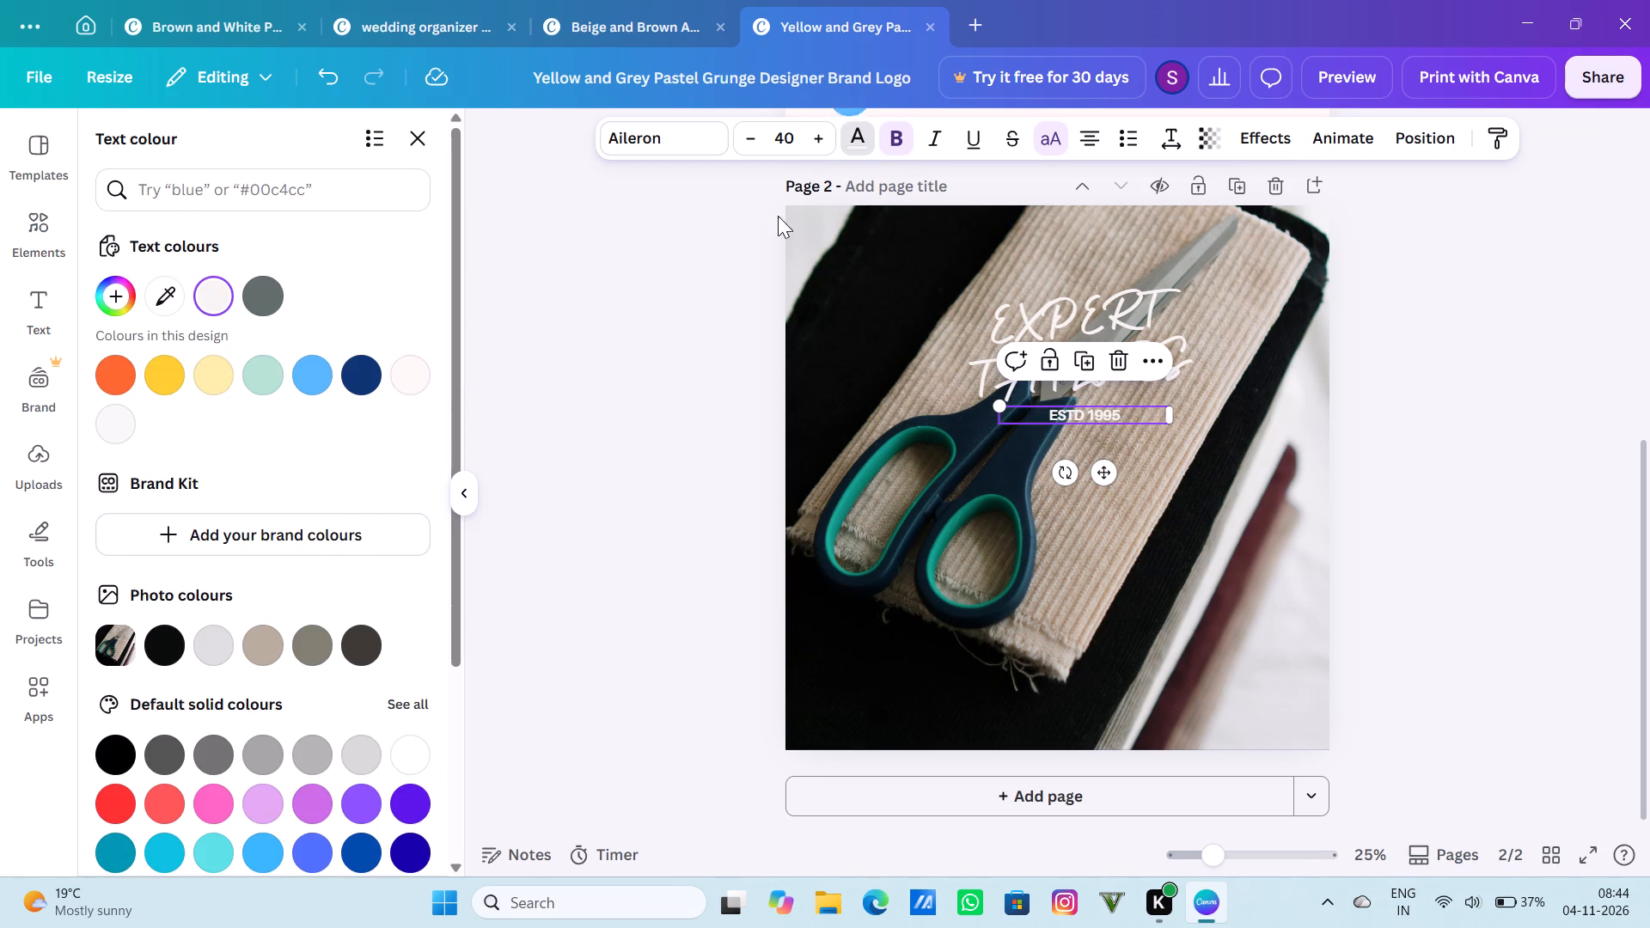
click(158, 293)
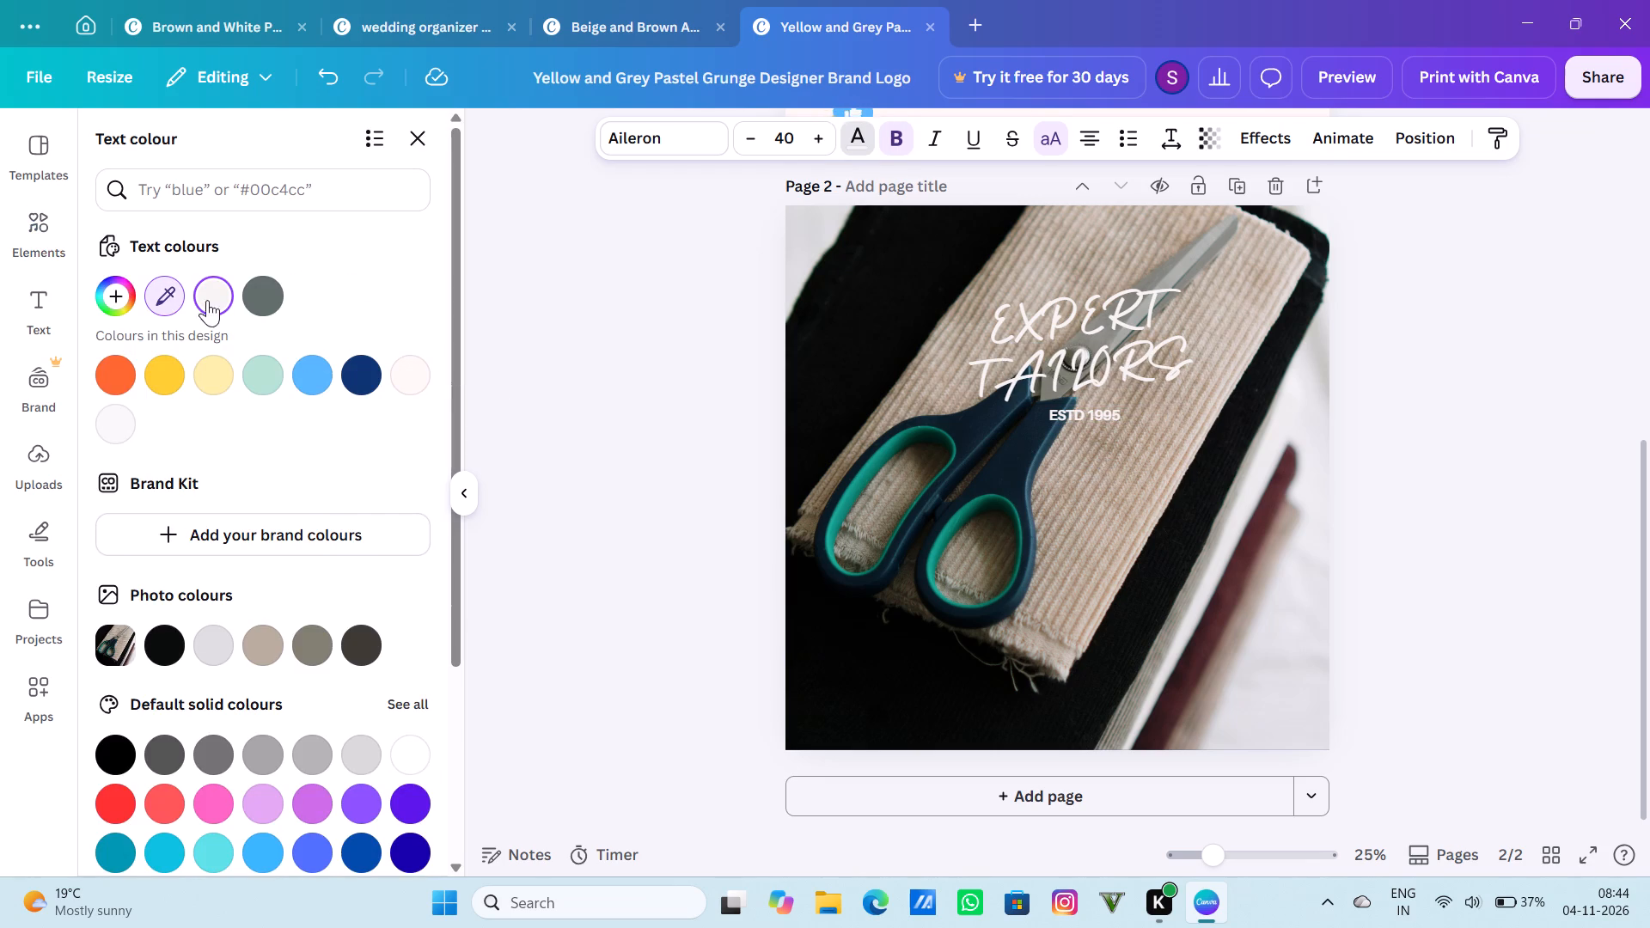
click(890, 328)
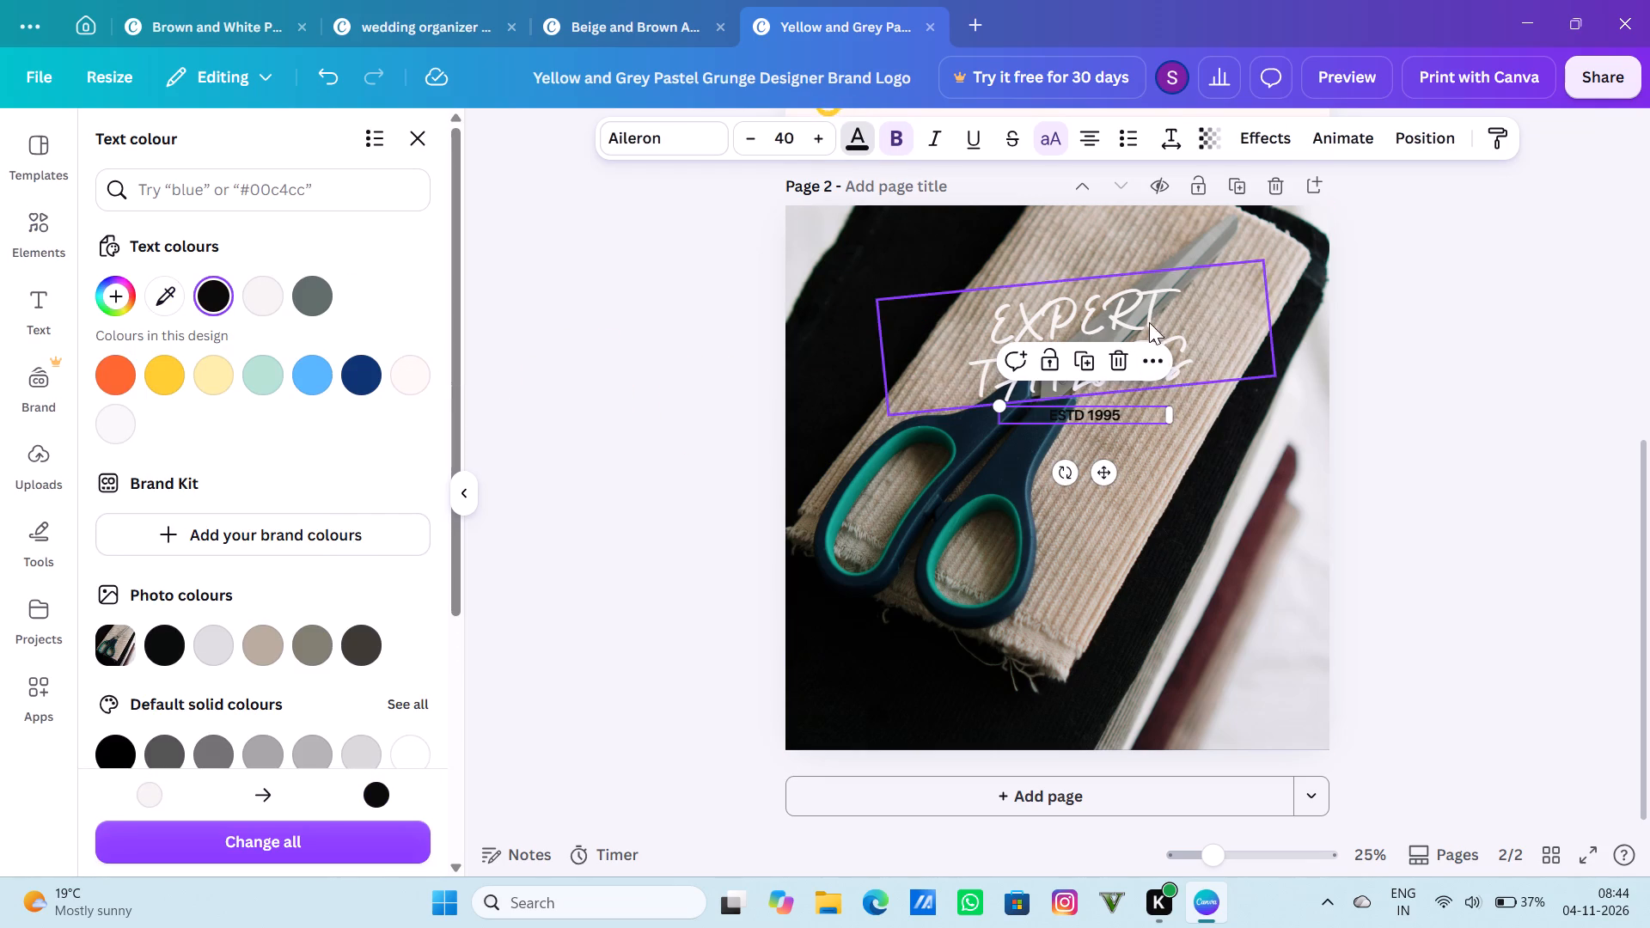
drag(1109, 411, 1154, 409)
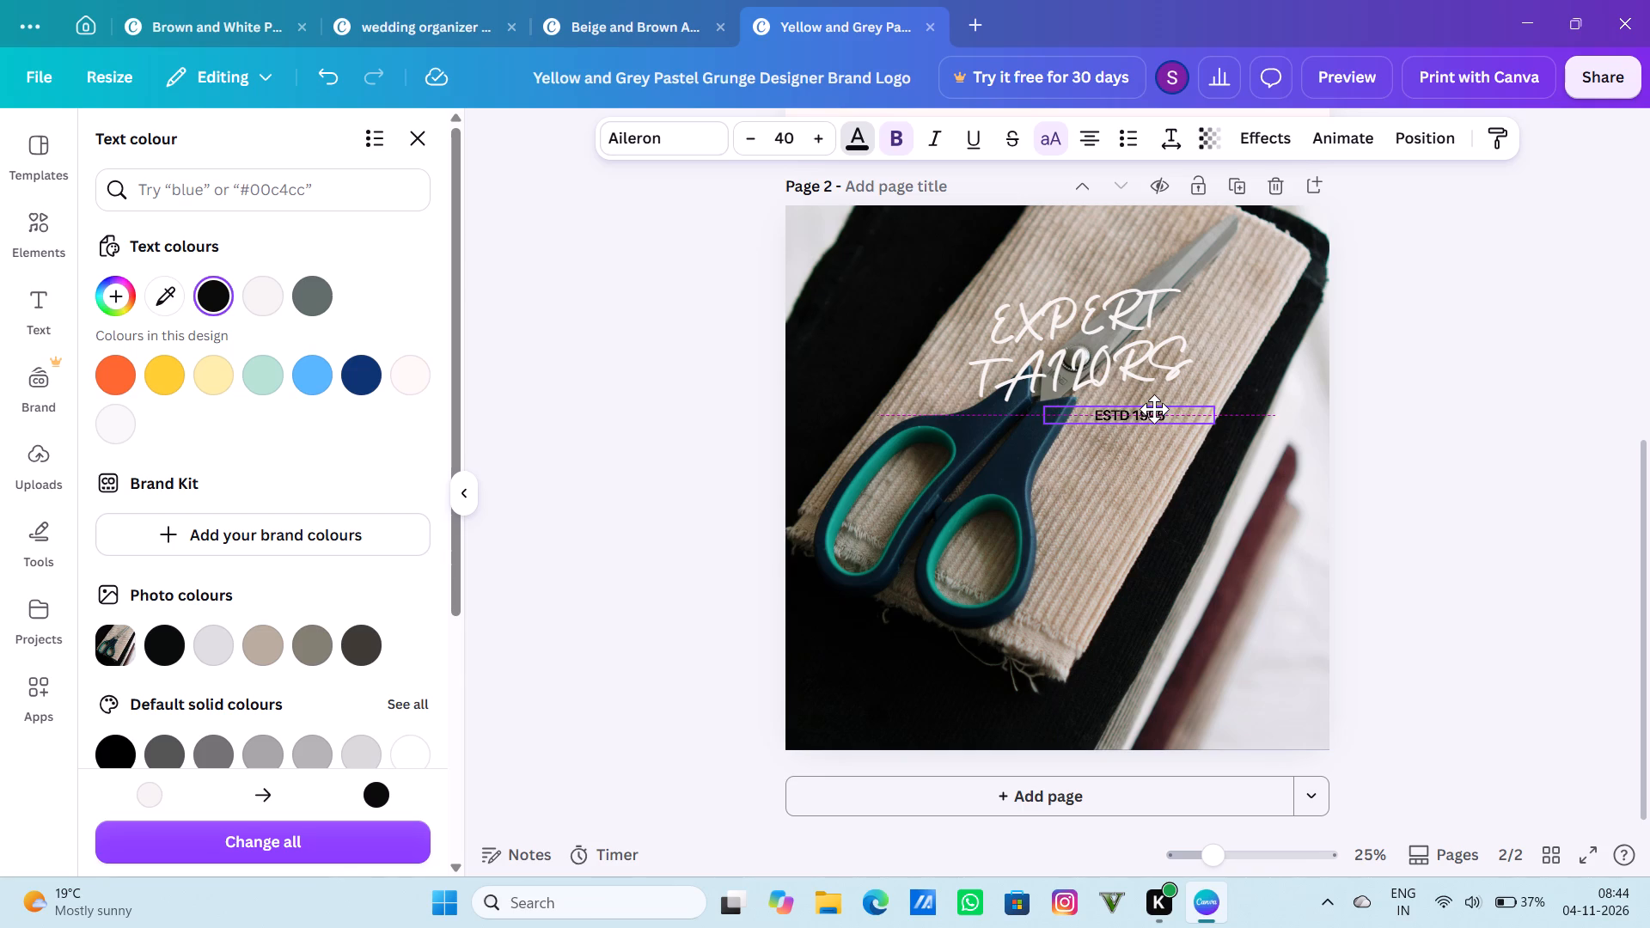
drag(1154, 409, 1150, 403)
Recolour the EXPERT TAILORS heading with black sampled from the photo's dark fabric.
click(1017, 314)
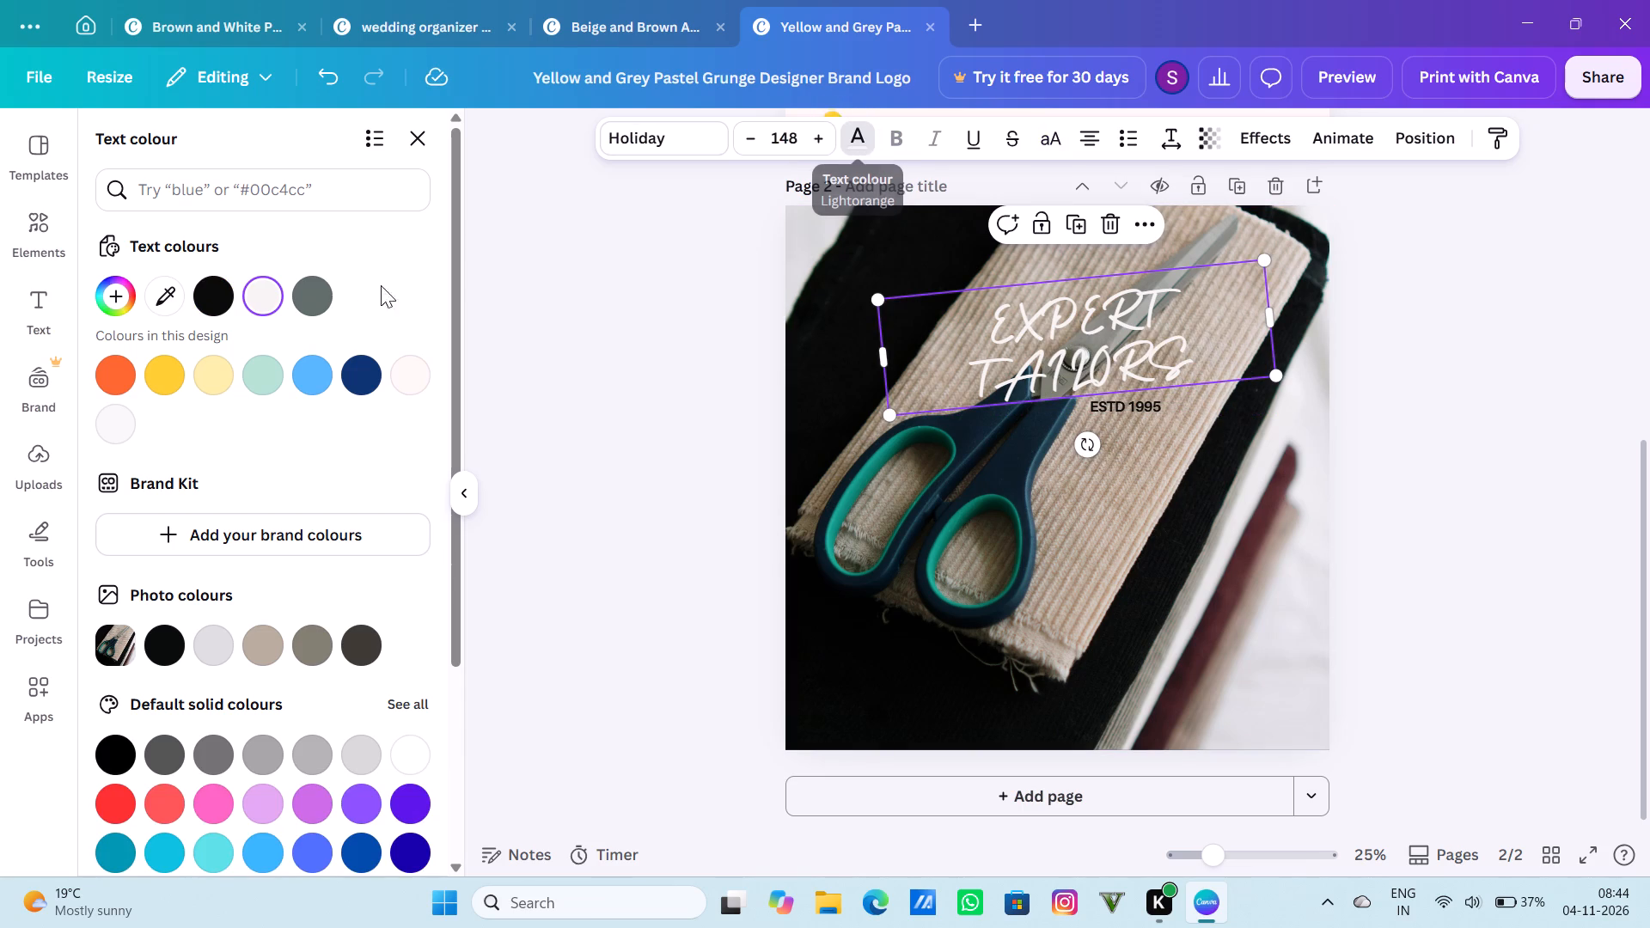
click(217, 301)
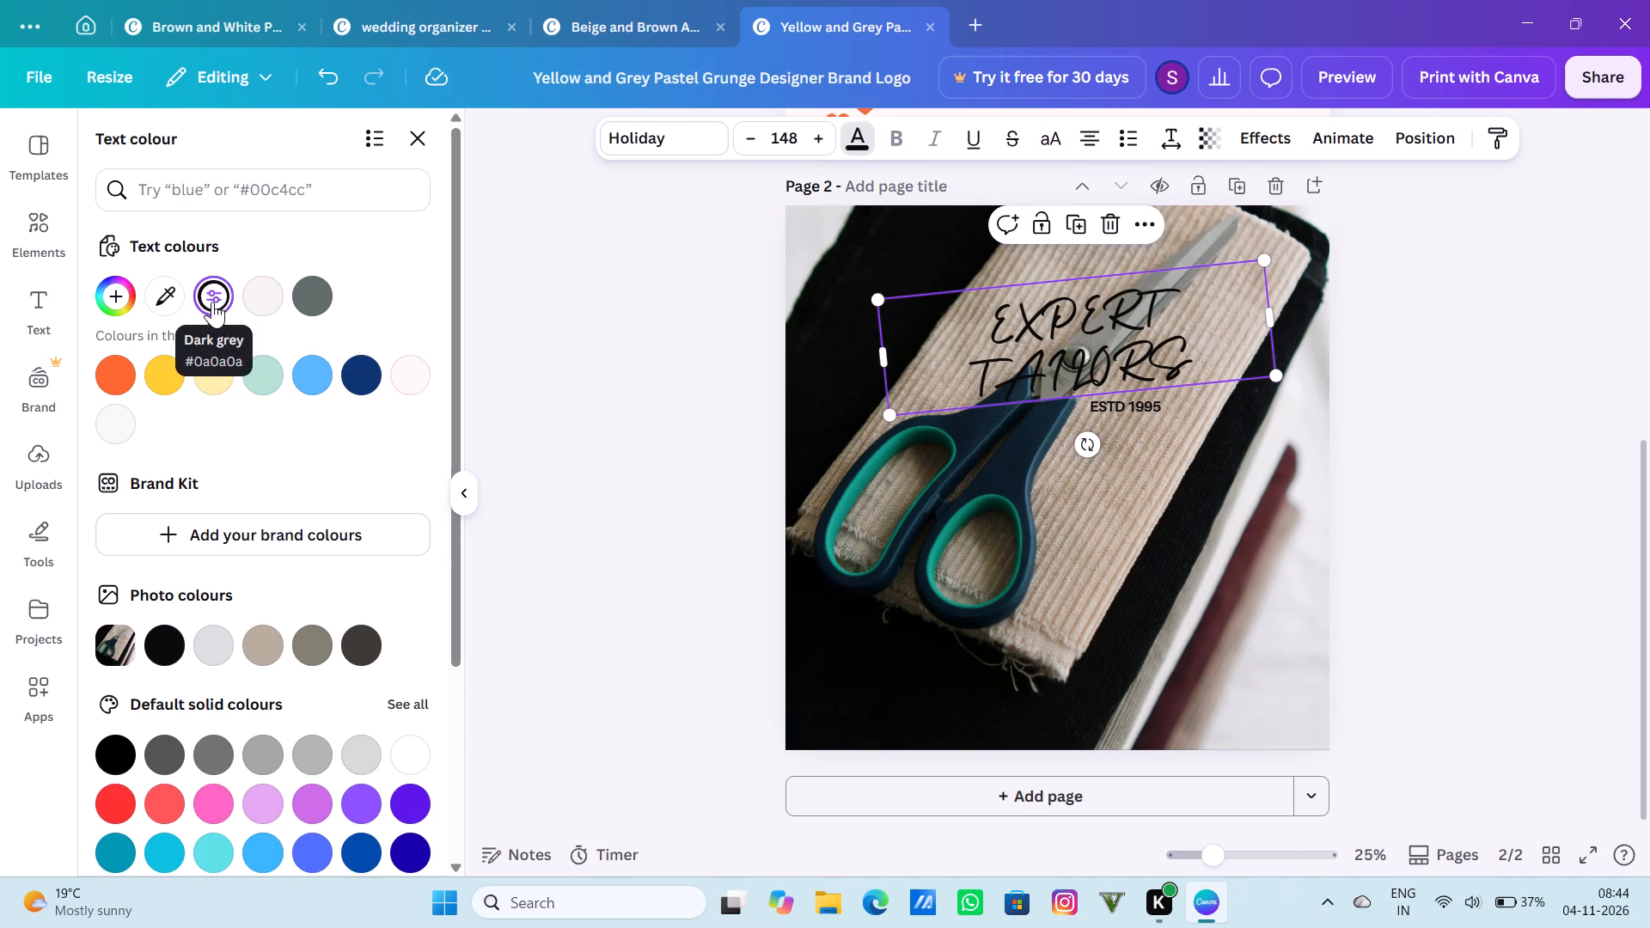
click(164, 305)
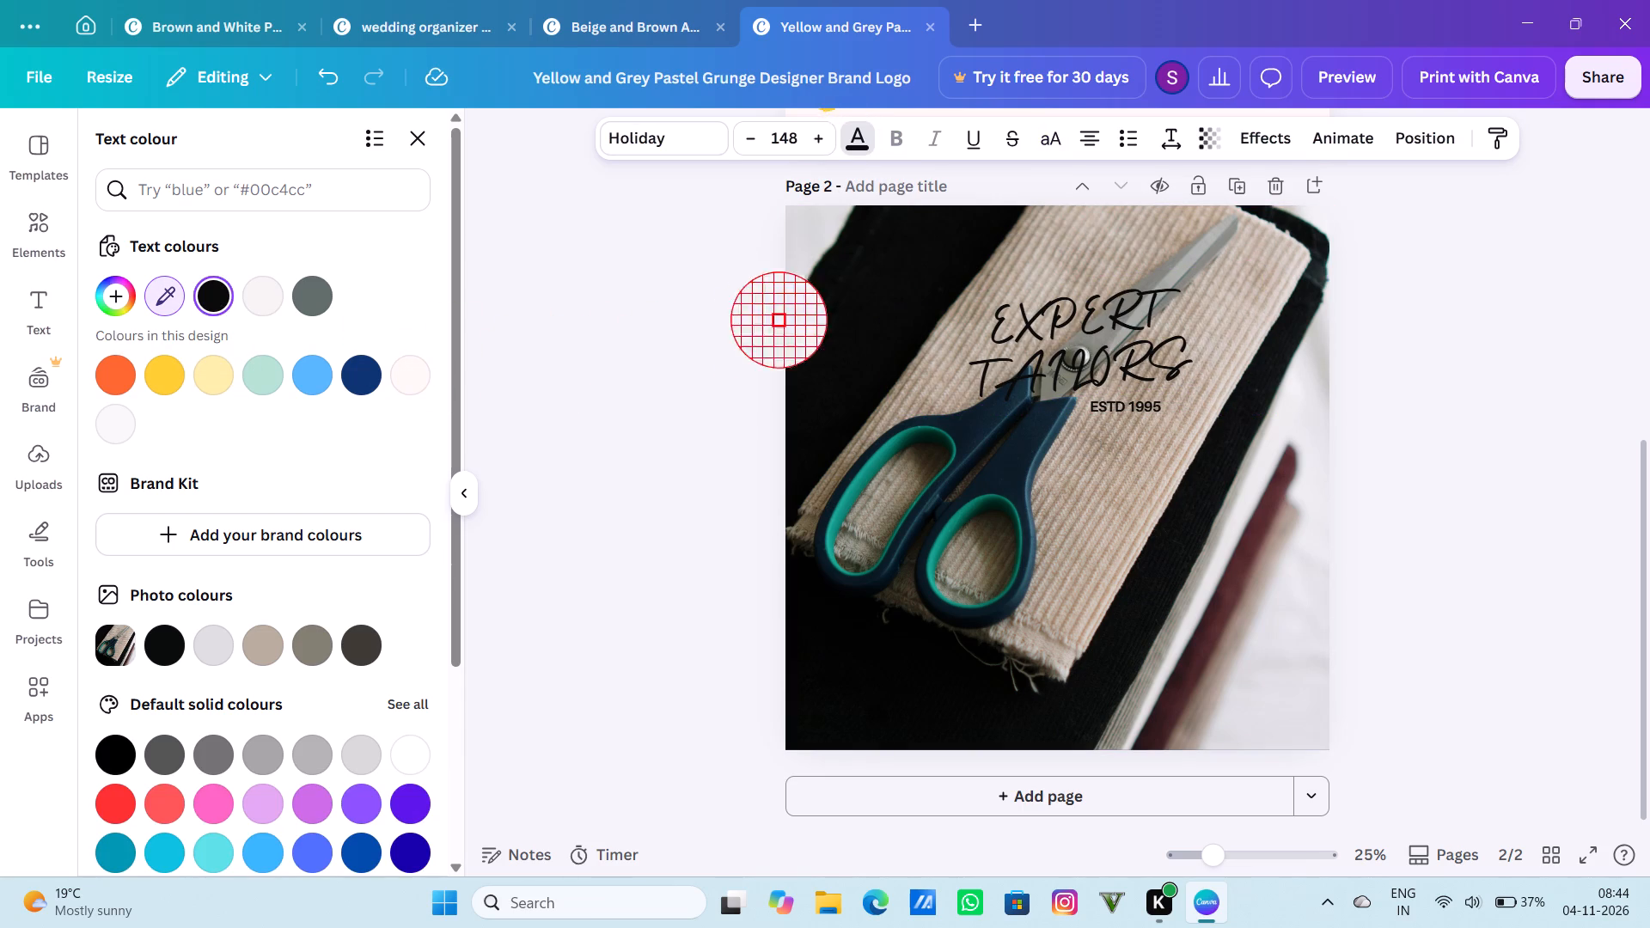
click(842, 308)
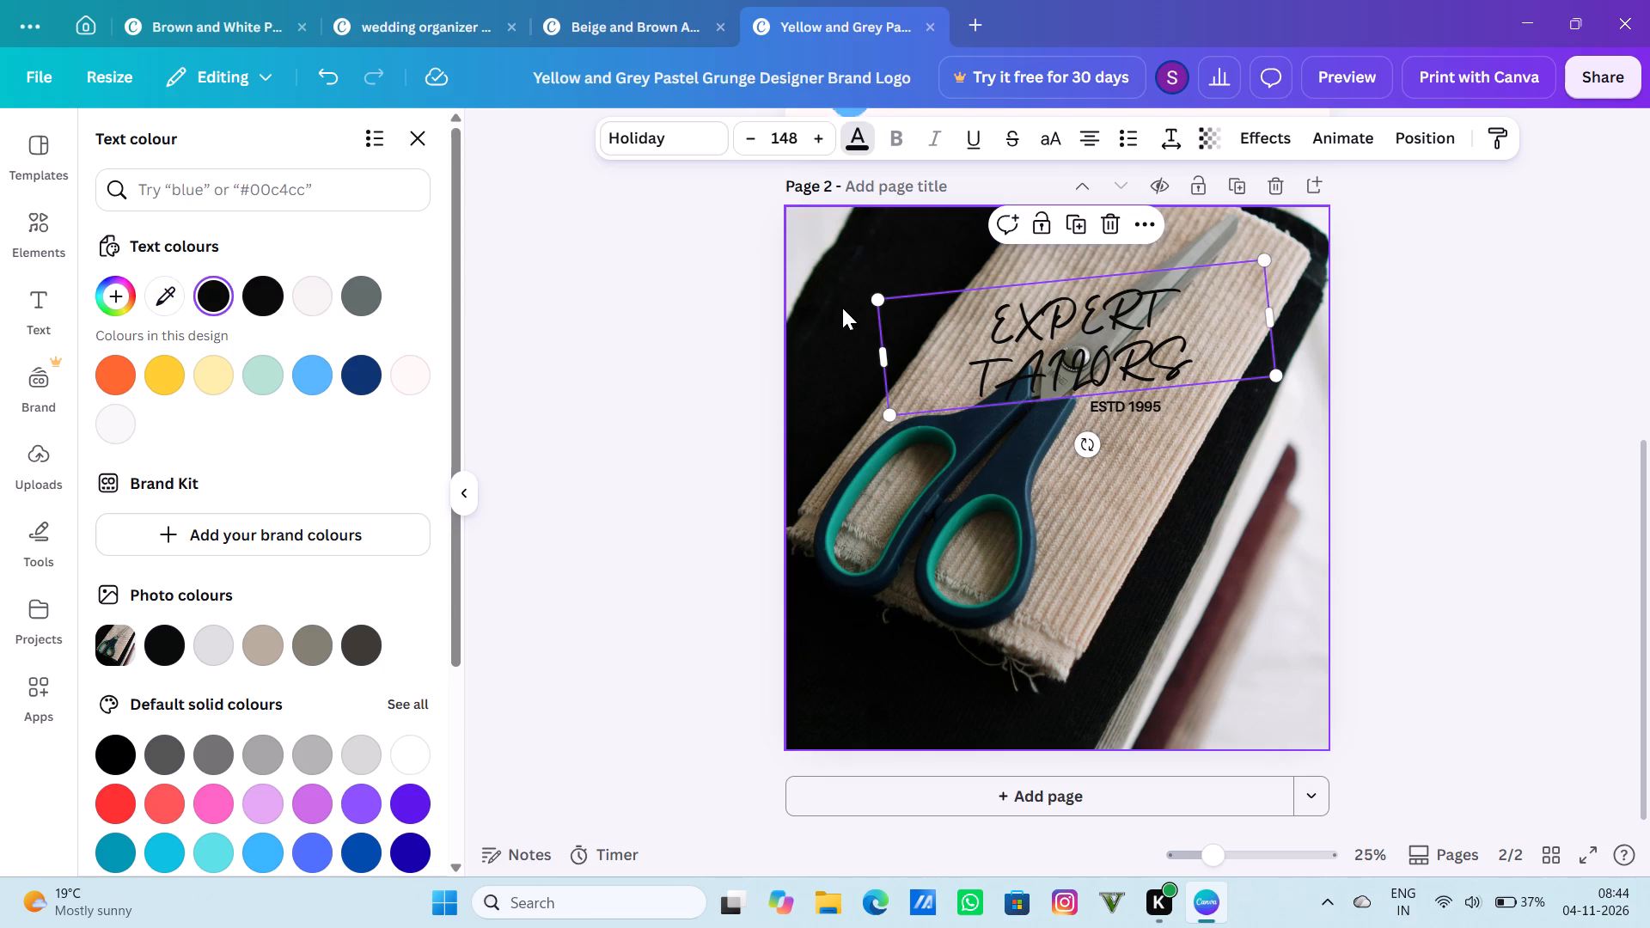
Move the EXPERT TAILORS heading up near the top of page 2 and bring the ESTD 1995 line directly beneath it.
drag(1073, 335, 1097, 310)
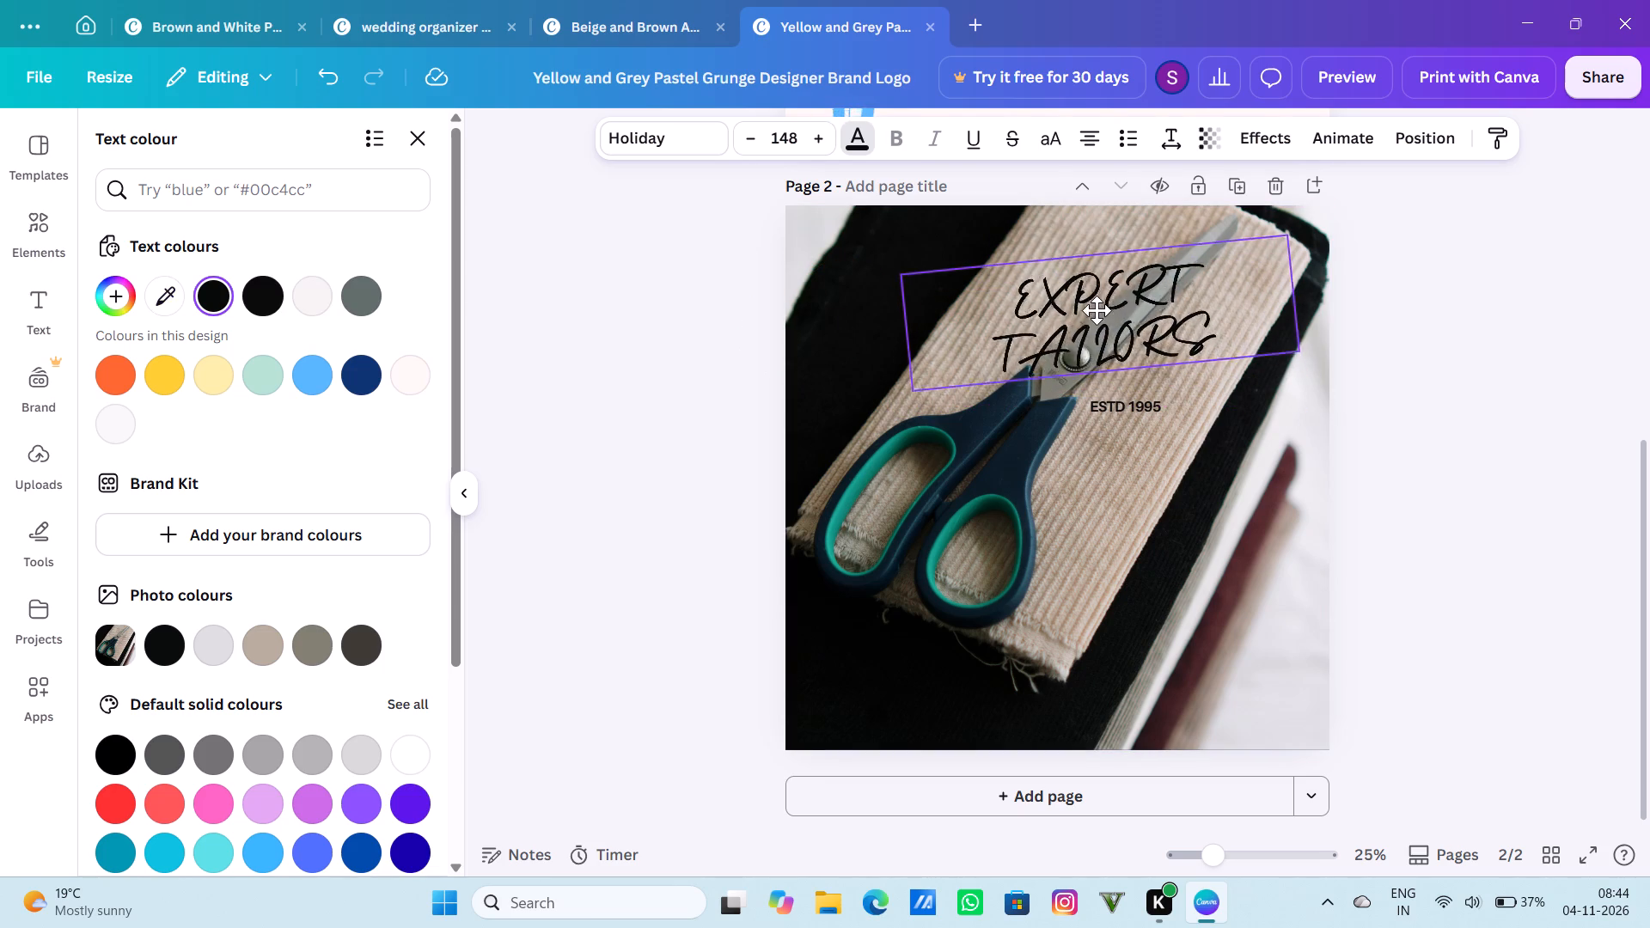
drag(1097, 310, 1098, 272)
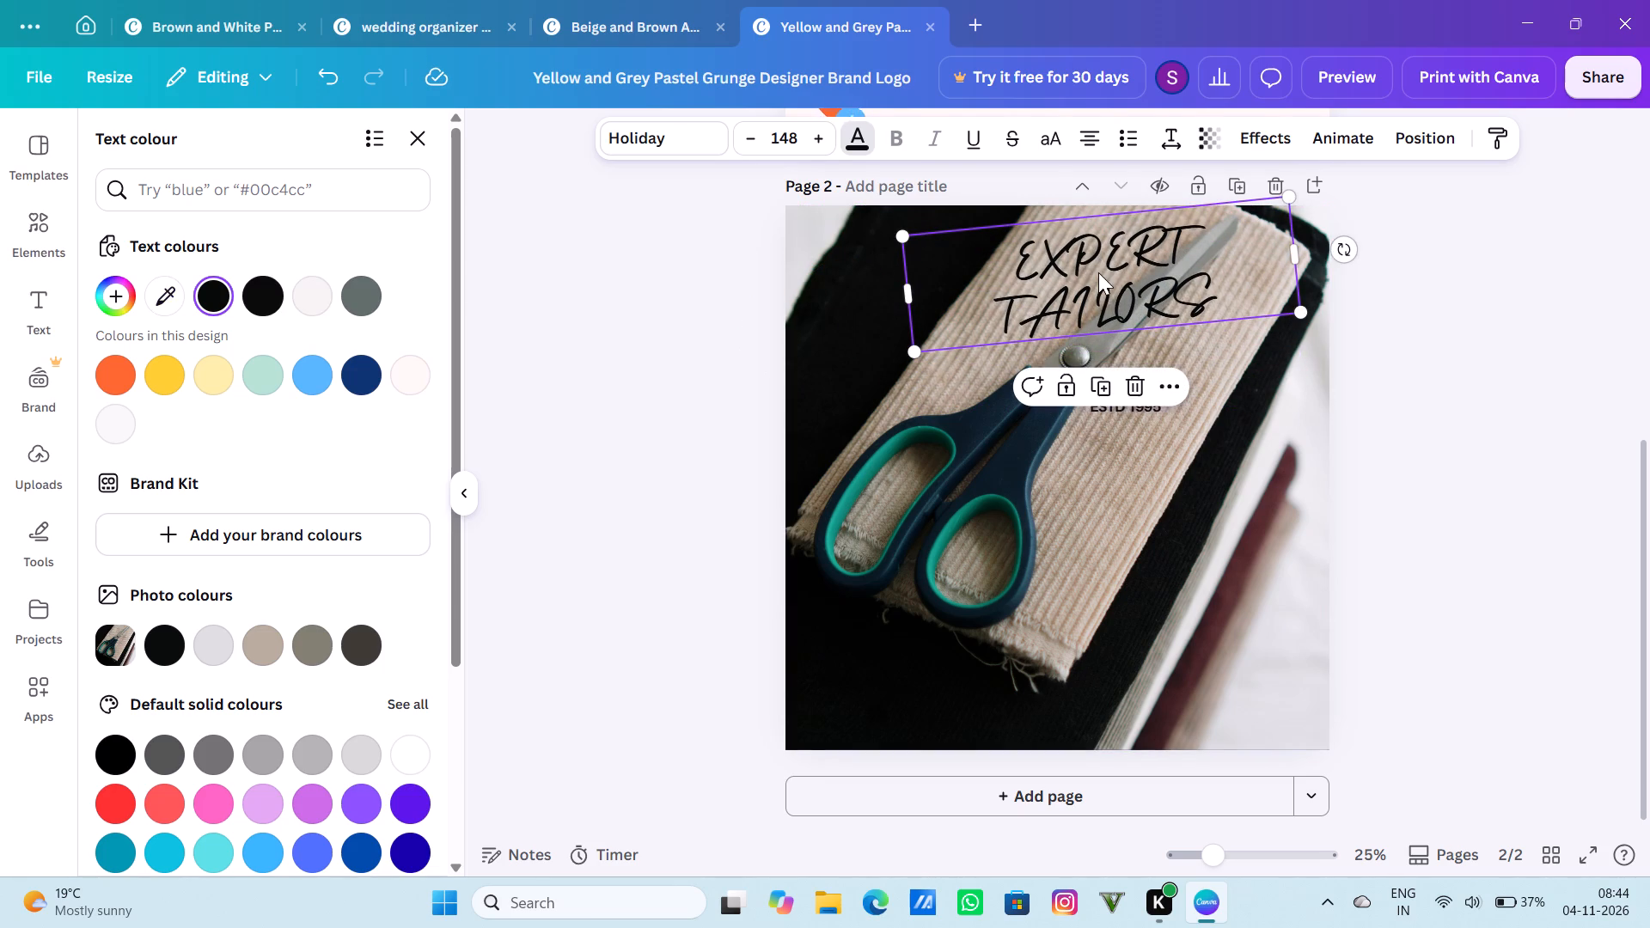
click(1146, 461)
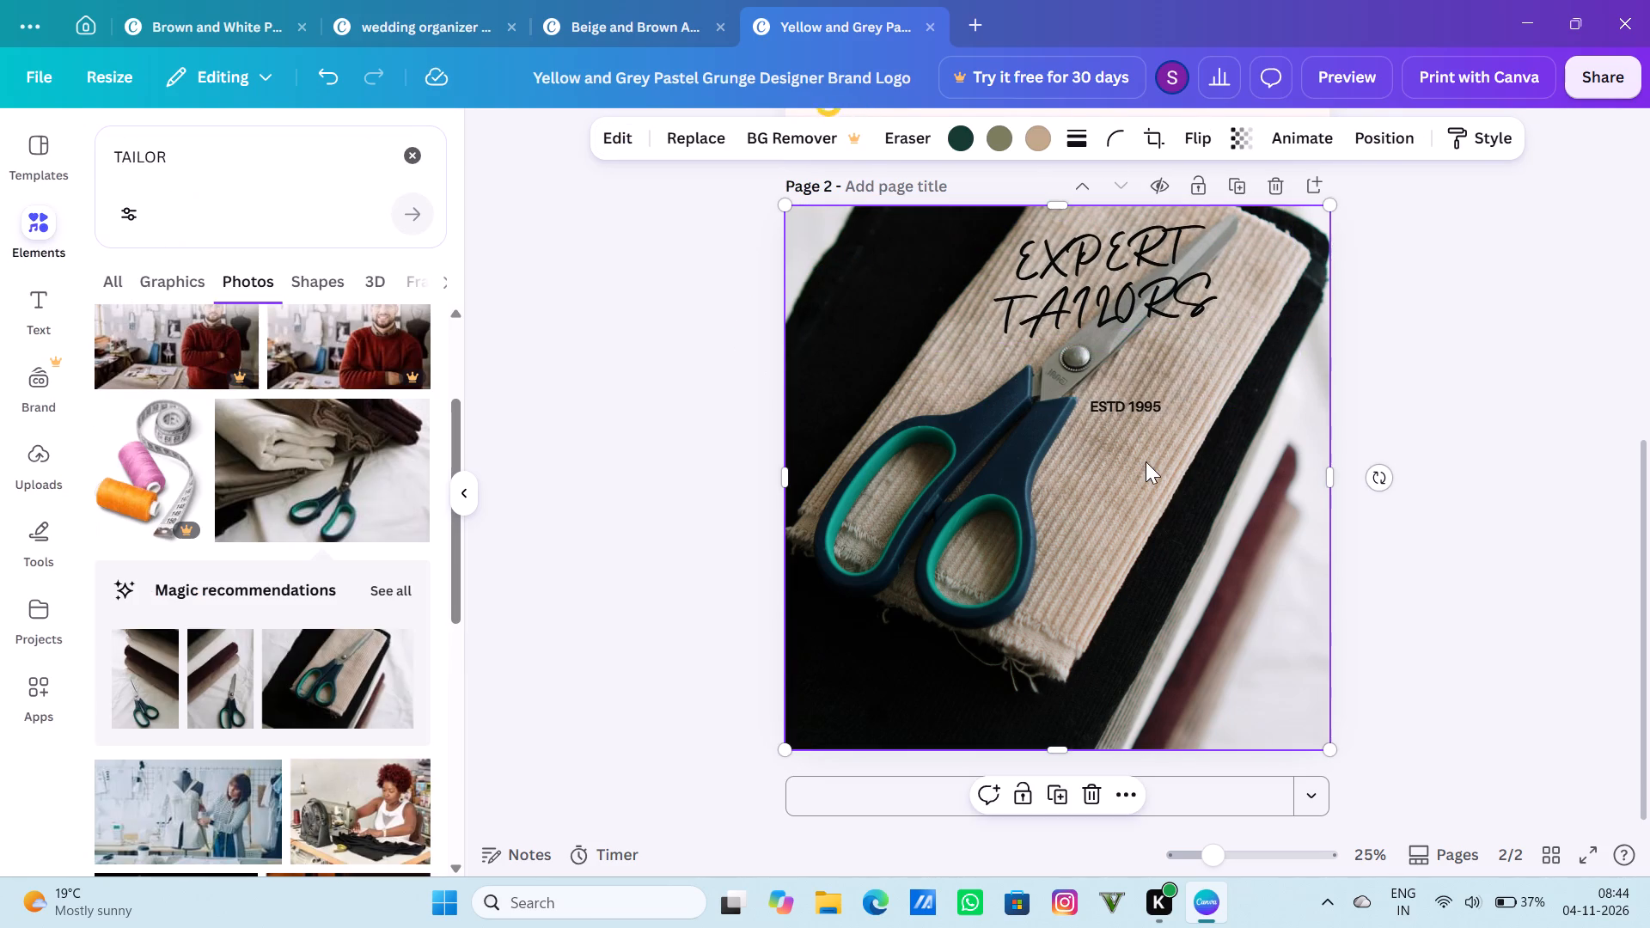
drag(1132, 403, 1141, 327)
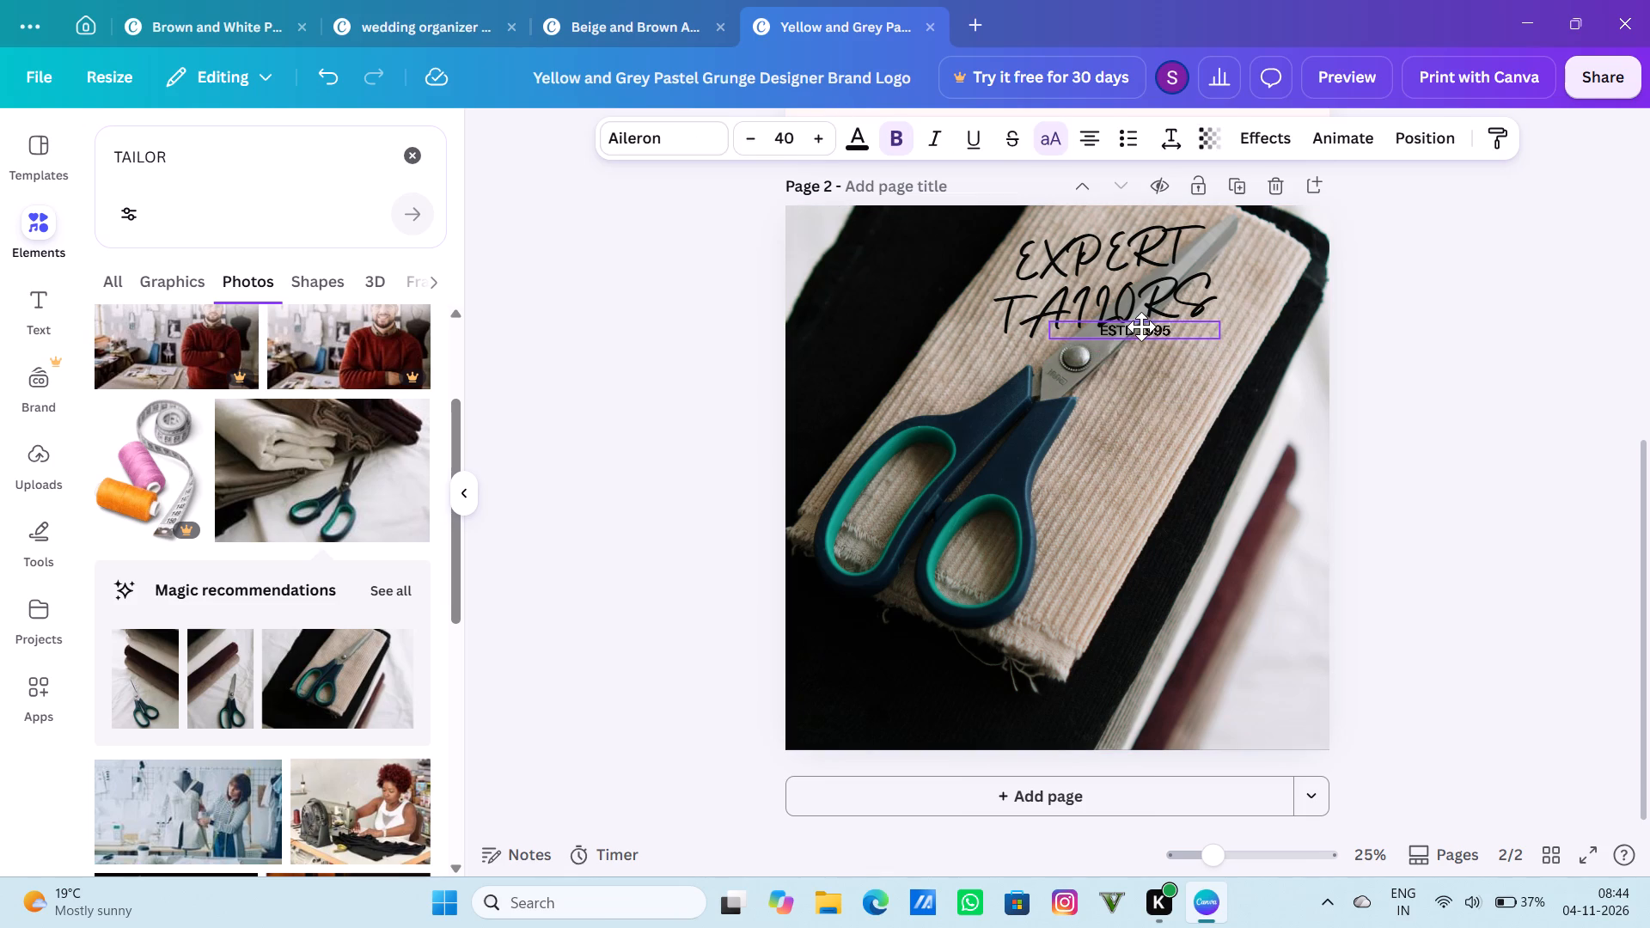
drag(1141, 327, 1140, 337)
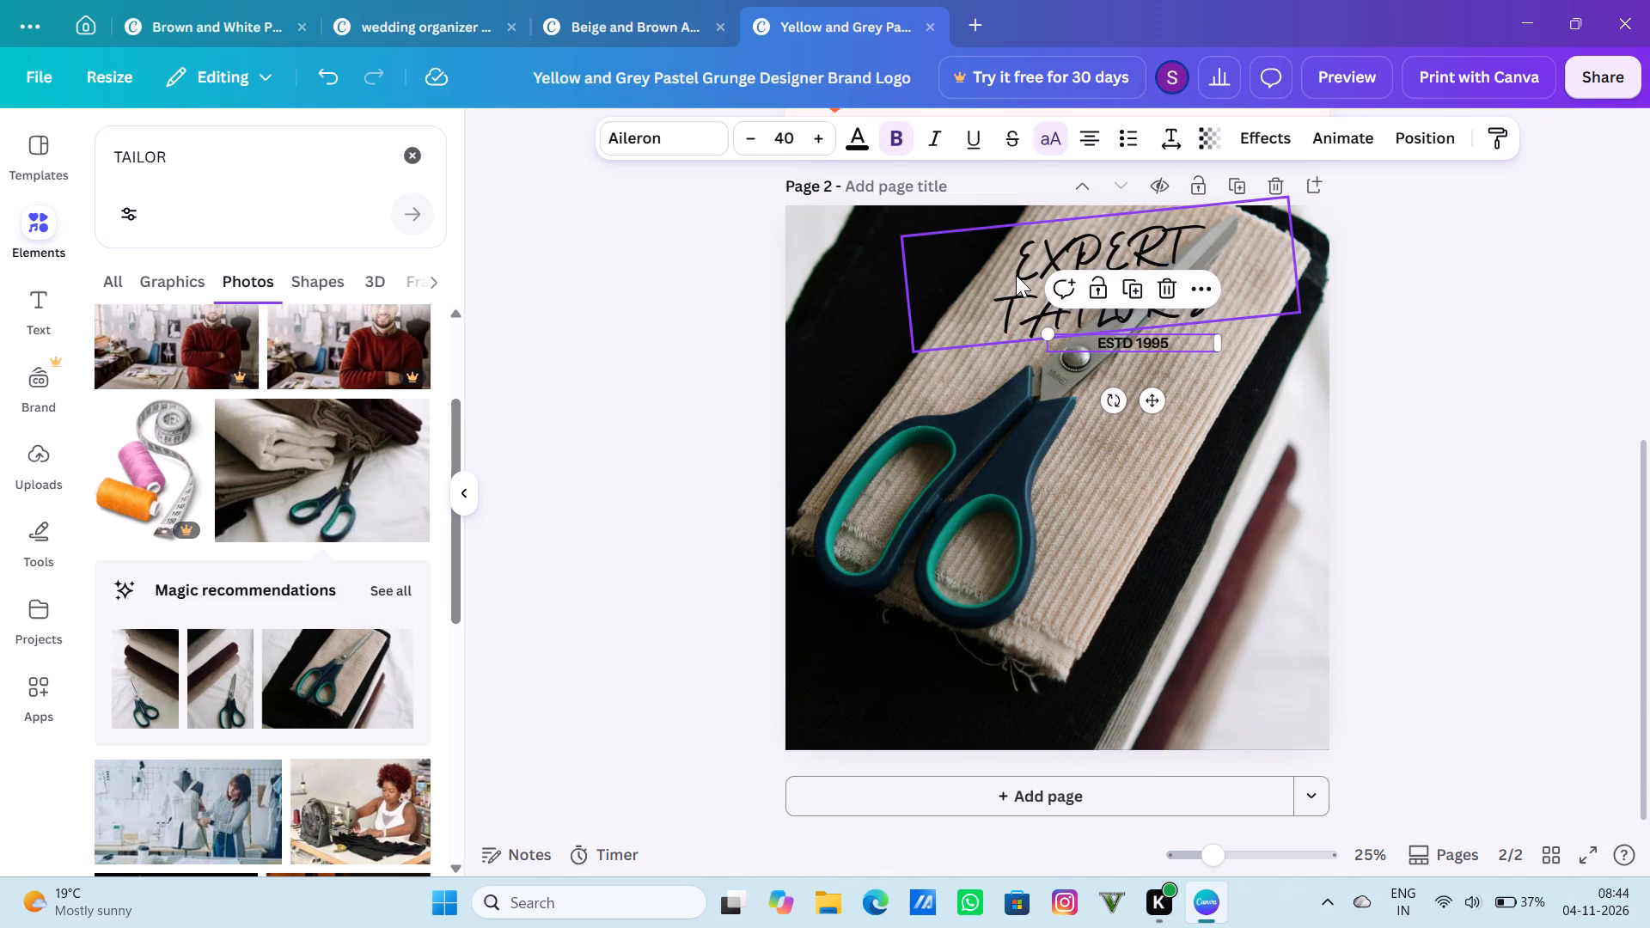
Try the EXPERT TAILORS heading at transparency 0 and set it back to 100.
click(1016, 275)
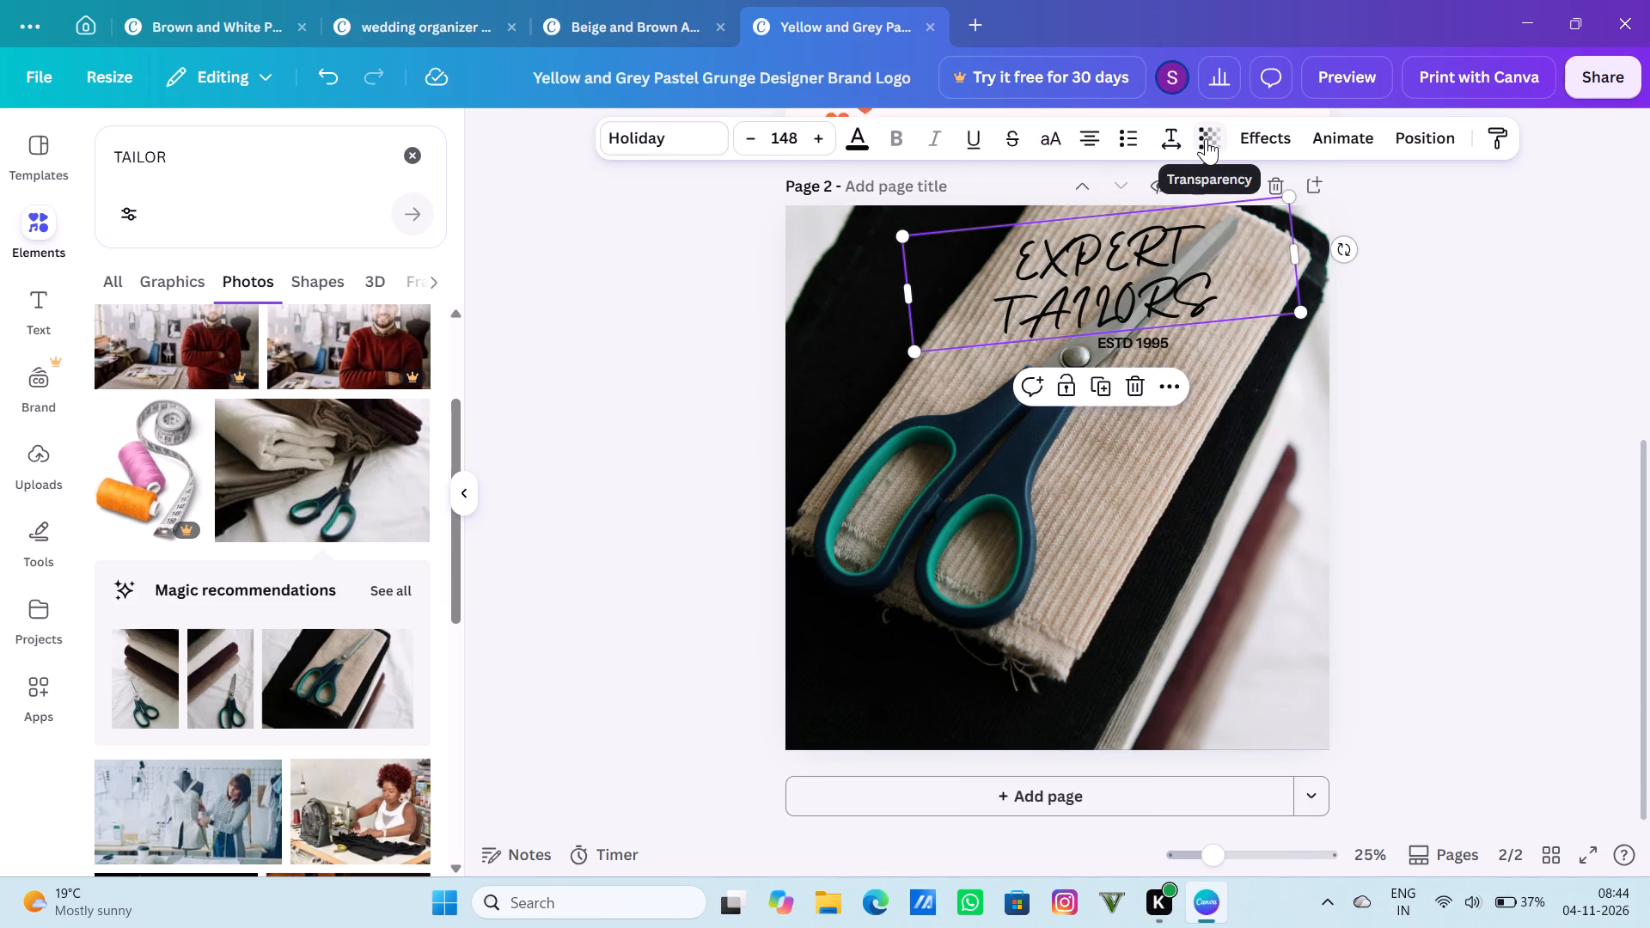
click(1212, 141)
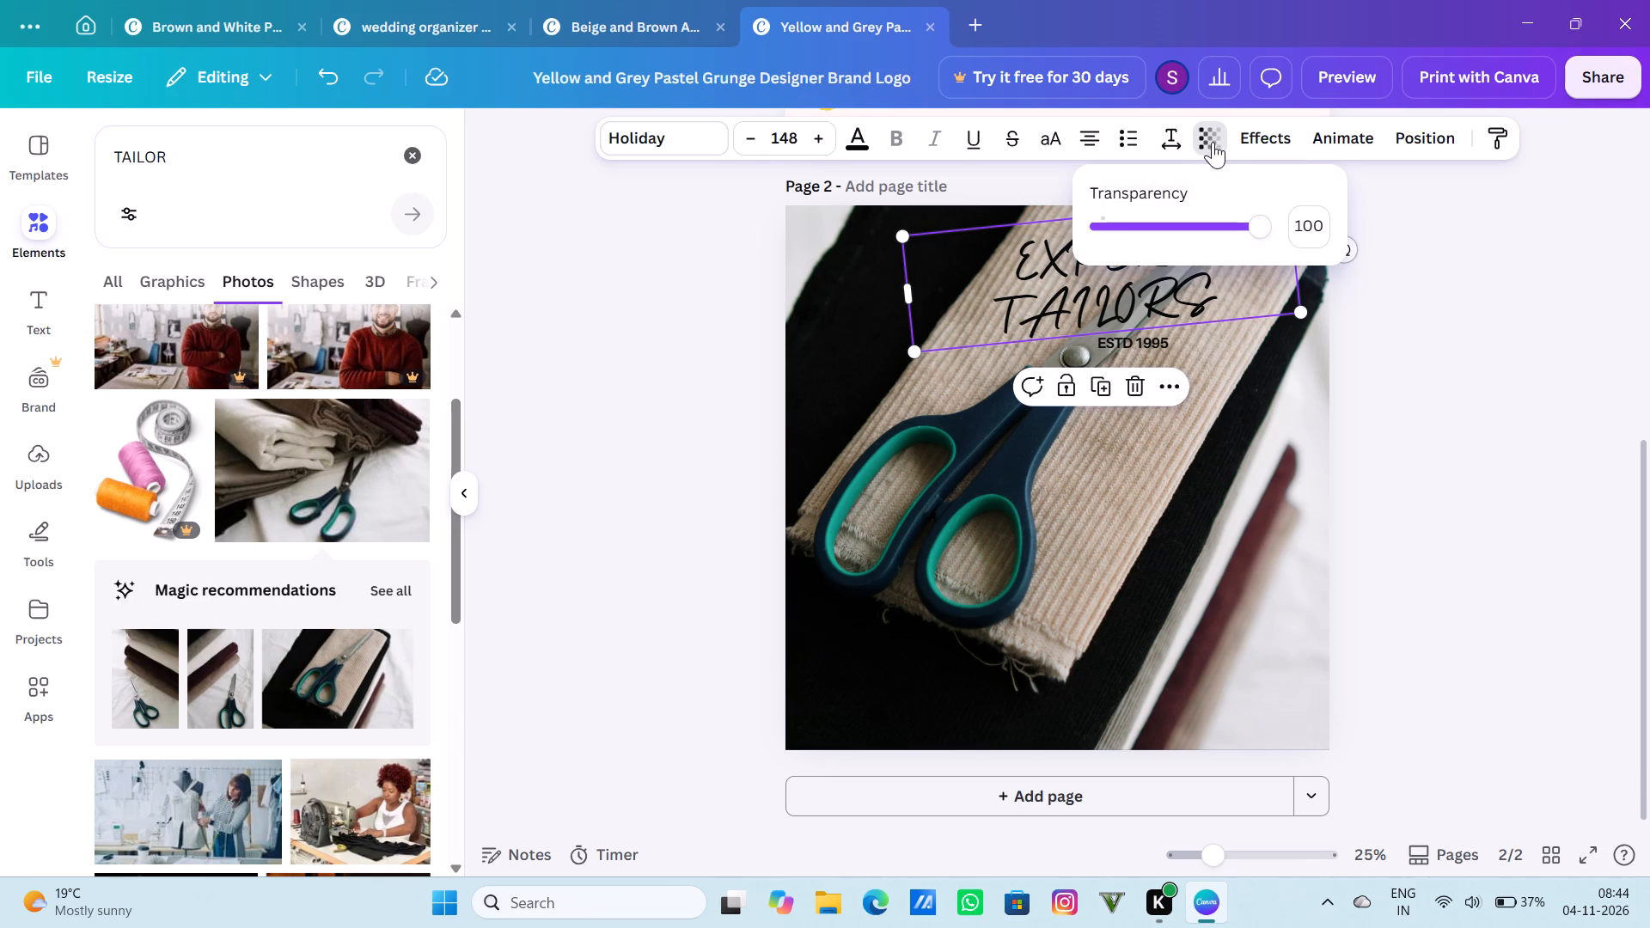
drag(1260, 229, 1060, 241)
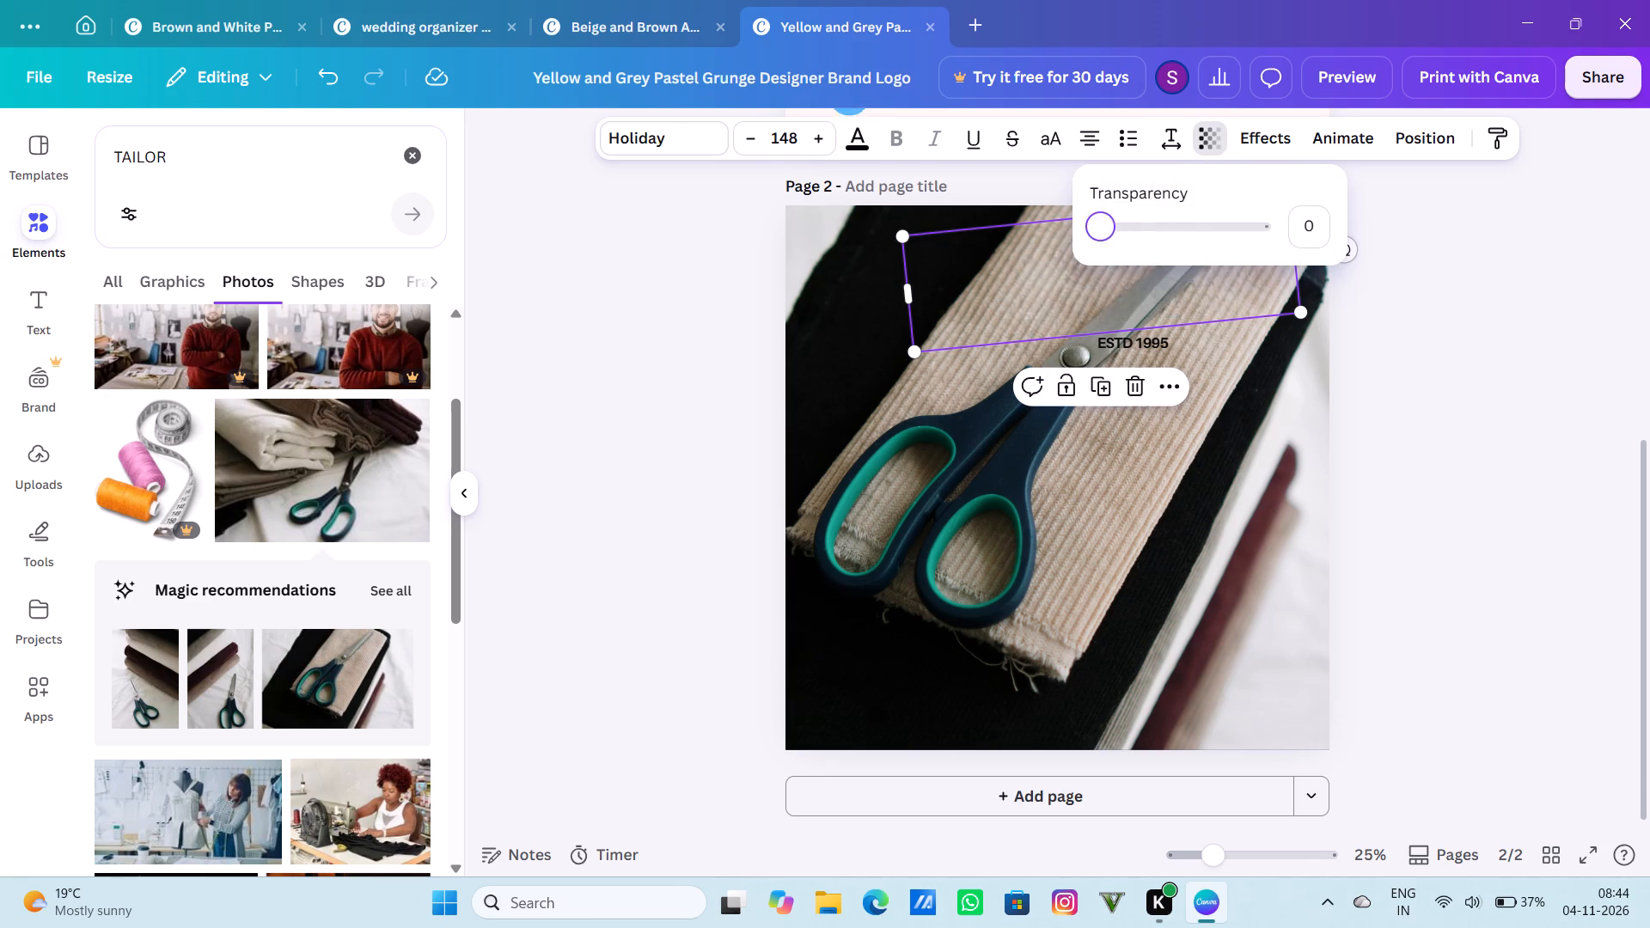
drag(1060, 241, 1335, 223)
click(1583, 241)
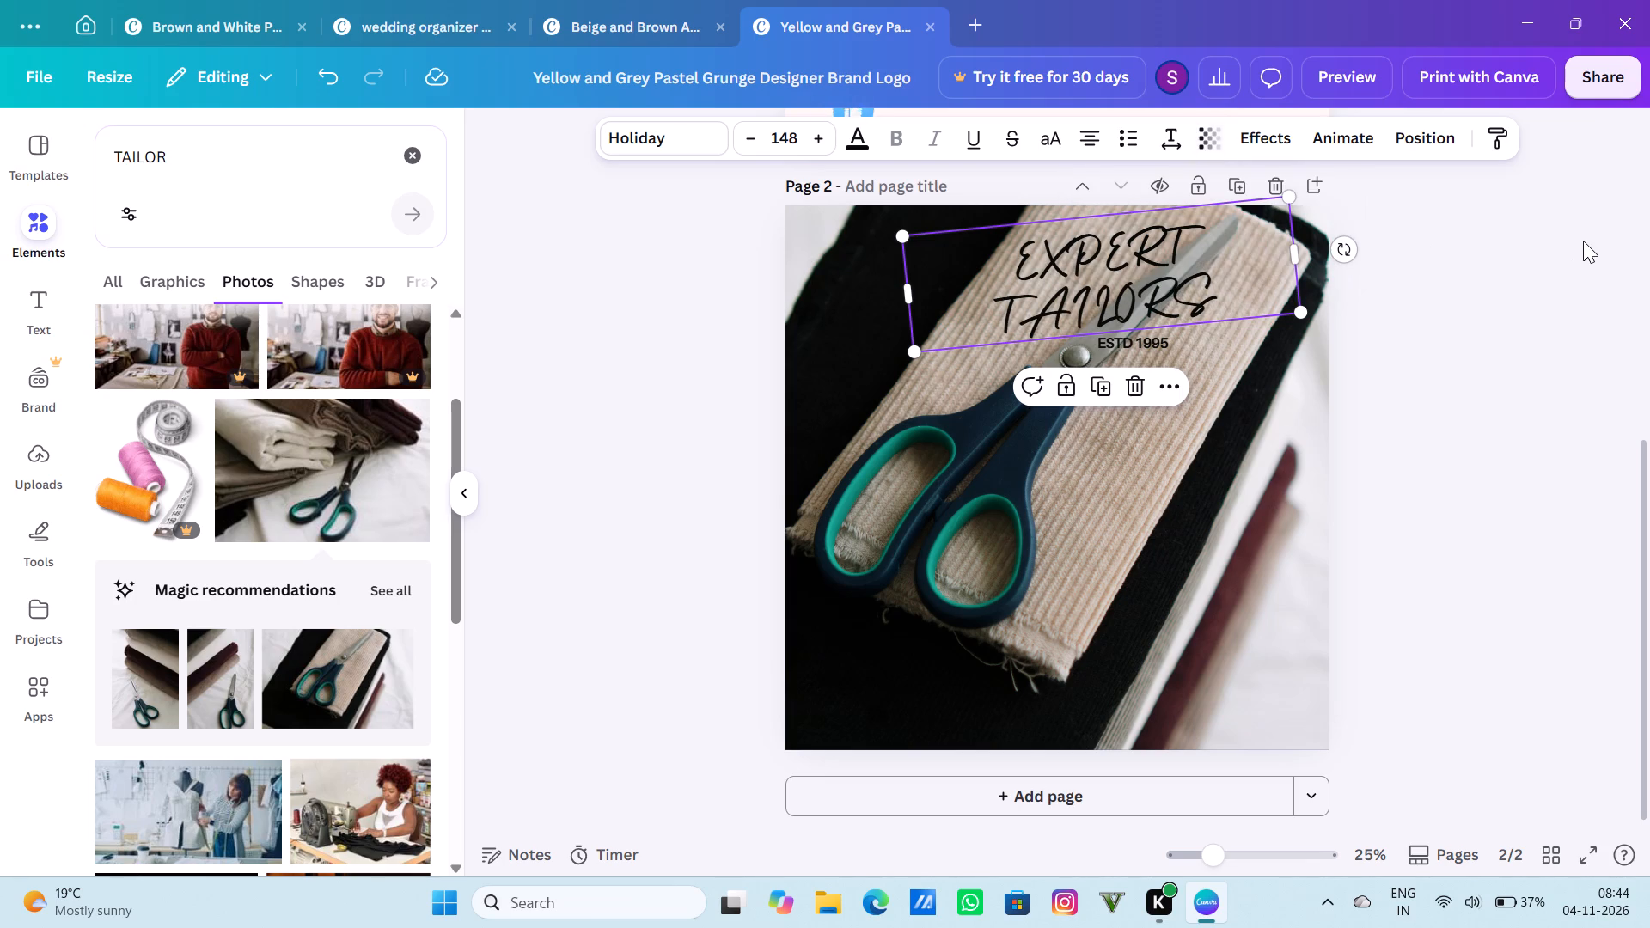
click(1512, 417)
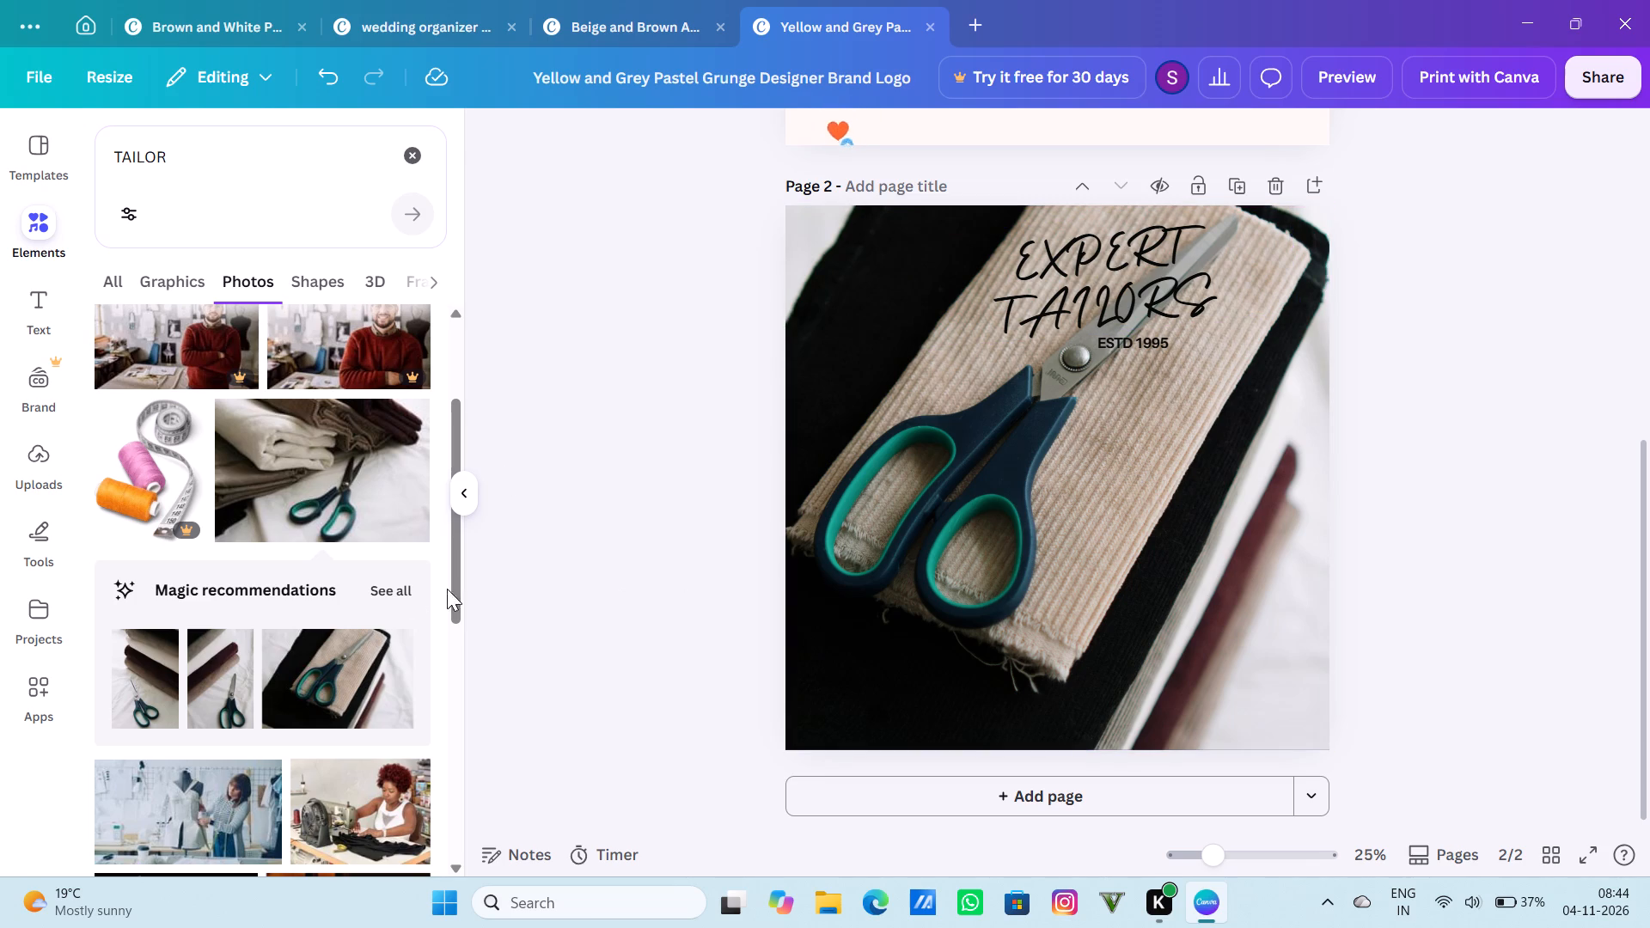
Add the dark photo of a dress form and sewing machine from the TAILOR results to the lower part of page 2.
scroll(357, 609, down, 3)
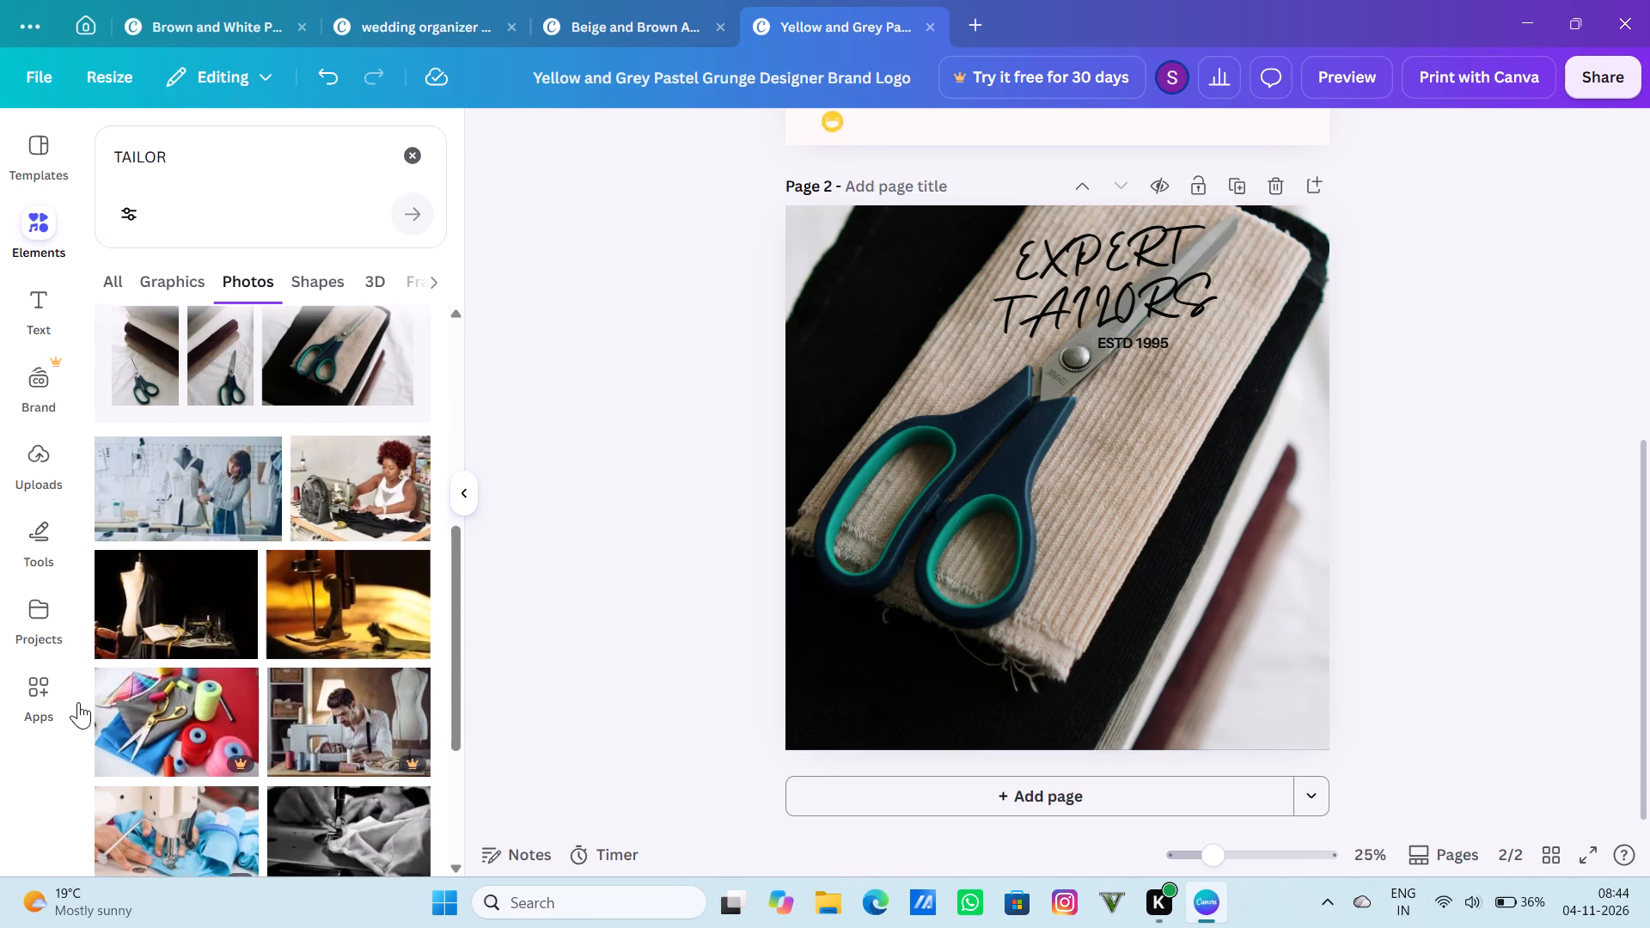
click(797, 607)
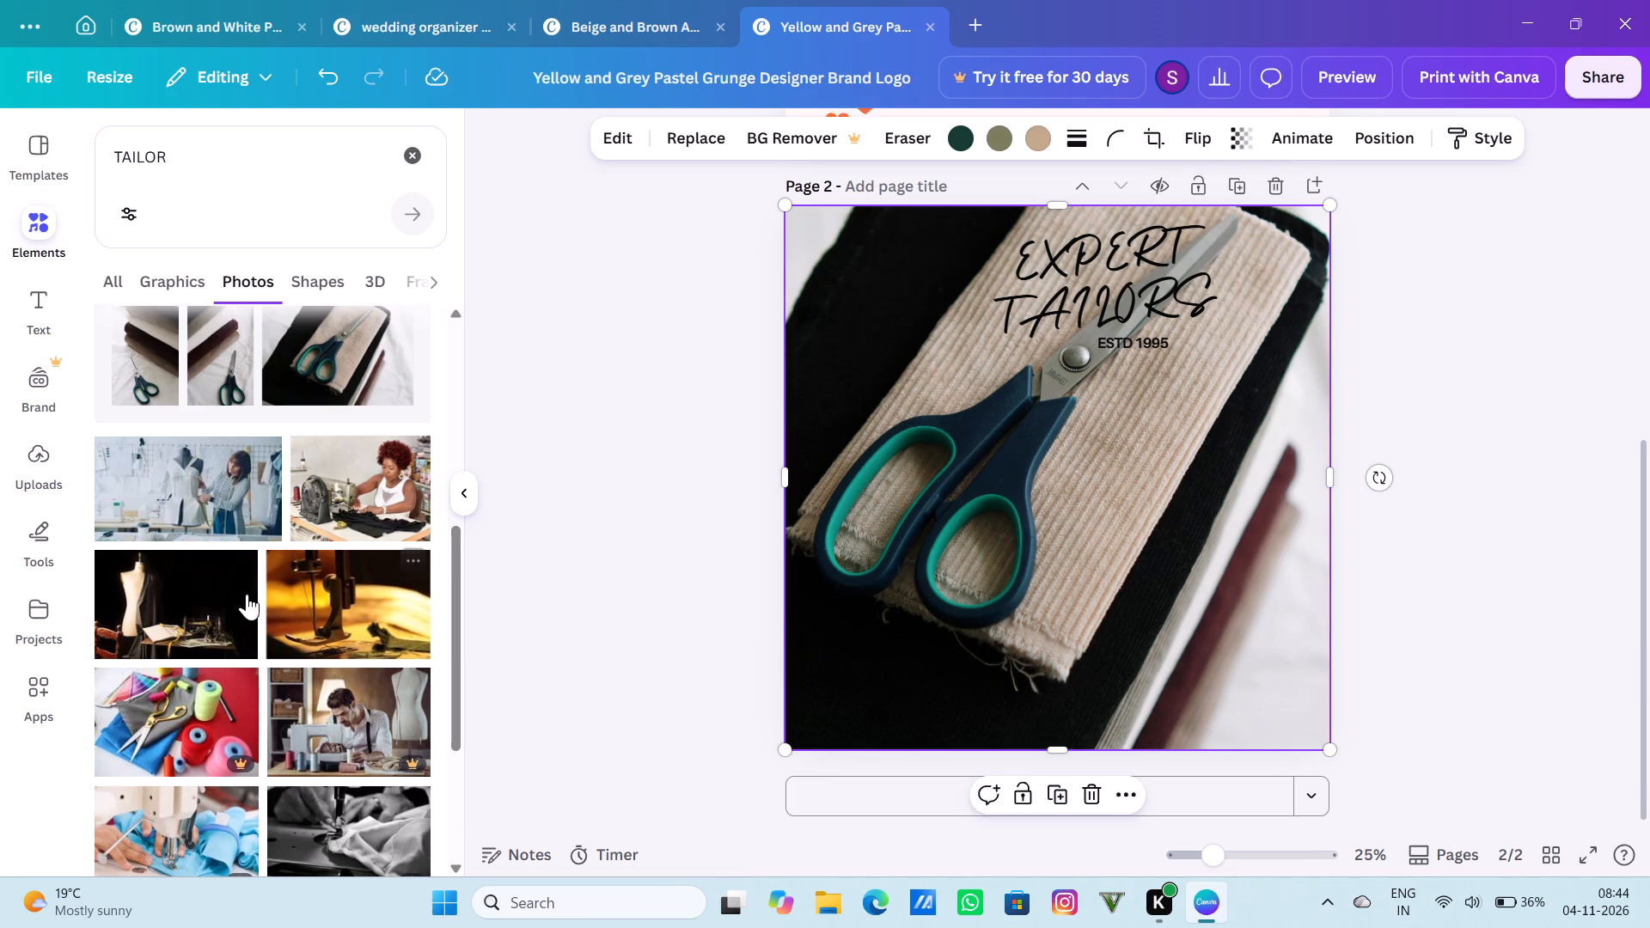
drag(222, 594, 901, 576)
click(857, 417)
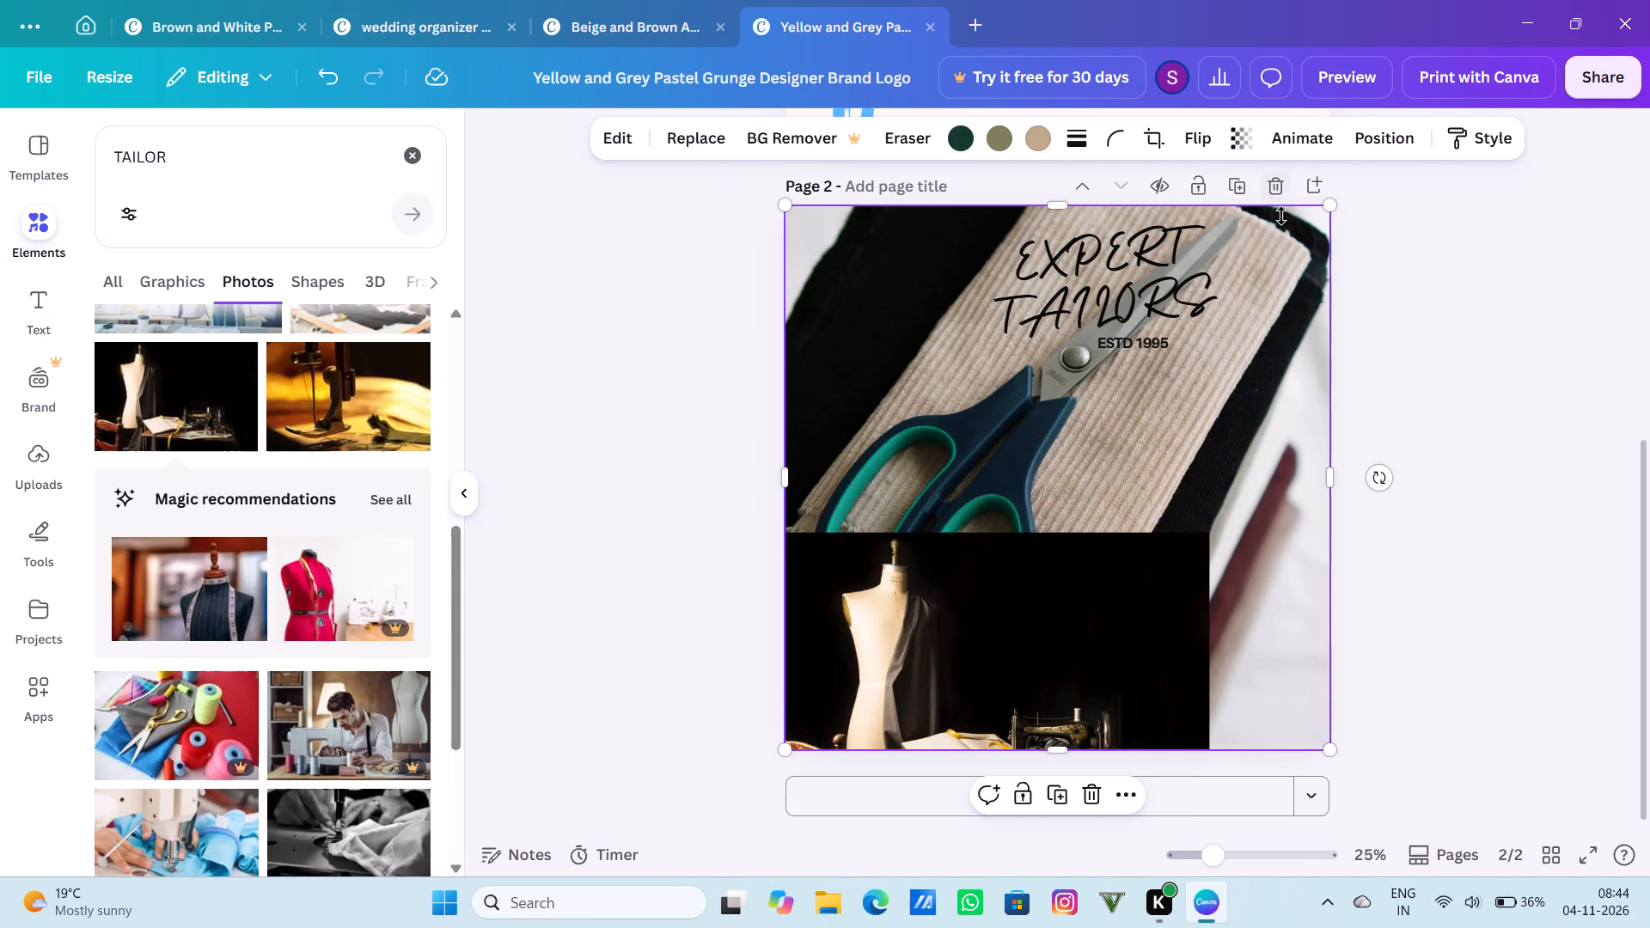
click(902, 400)
click(1485, 367)
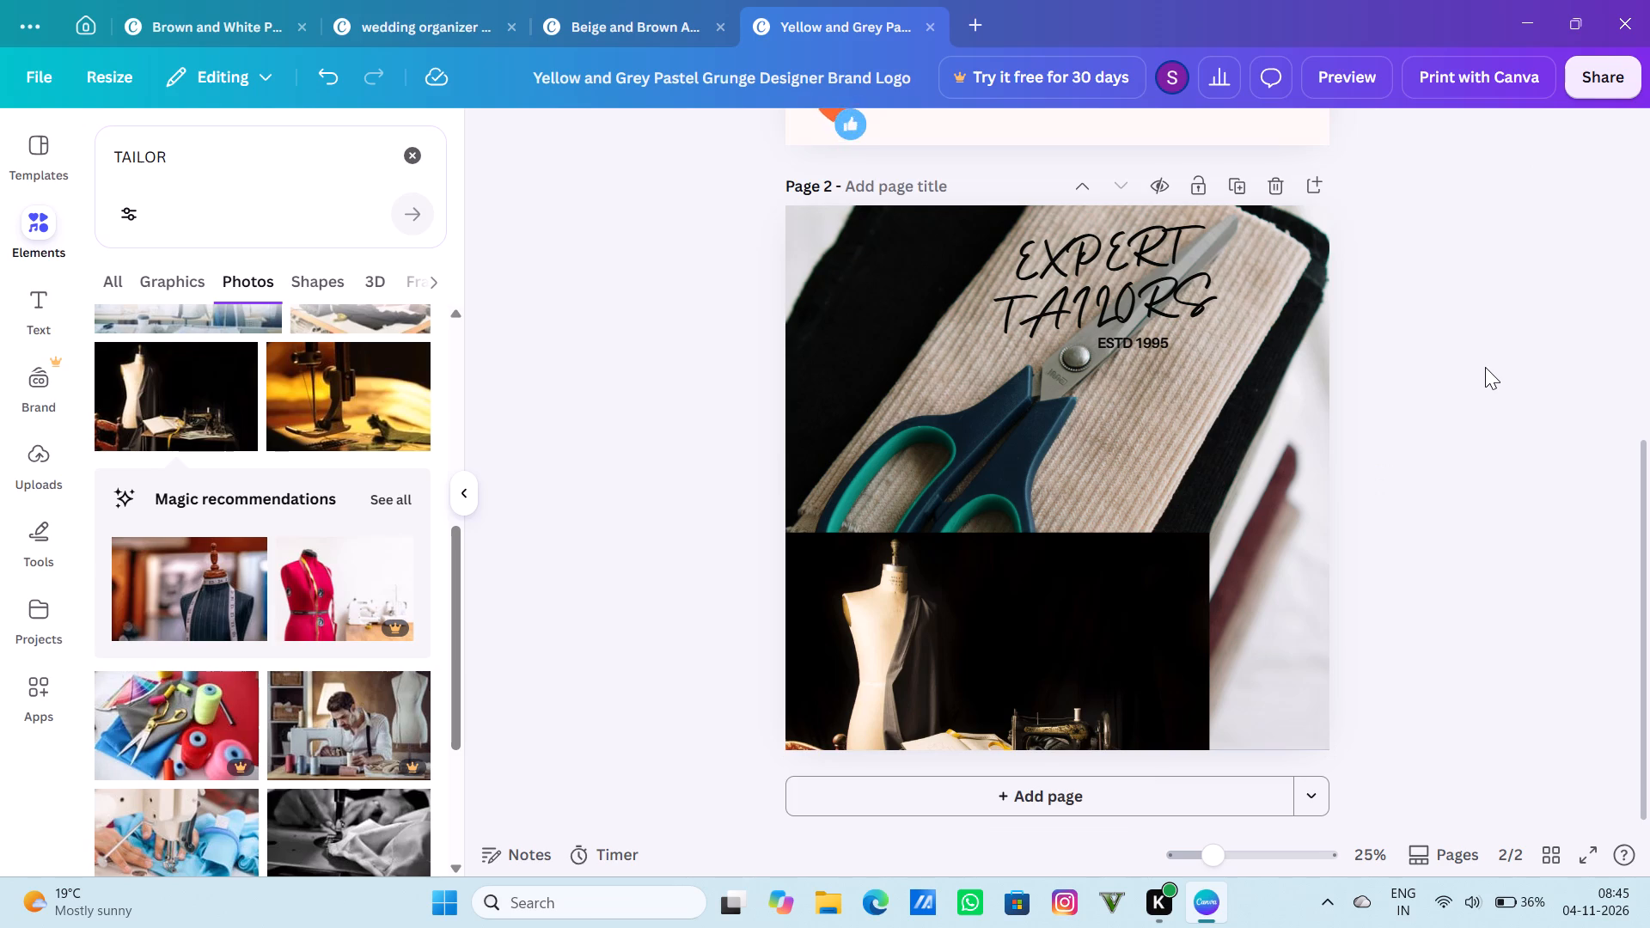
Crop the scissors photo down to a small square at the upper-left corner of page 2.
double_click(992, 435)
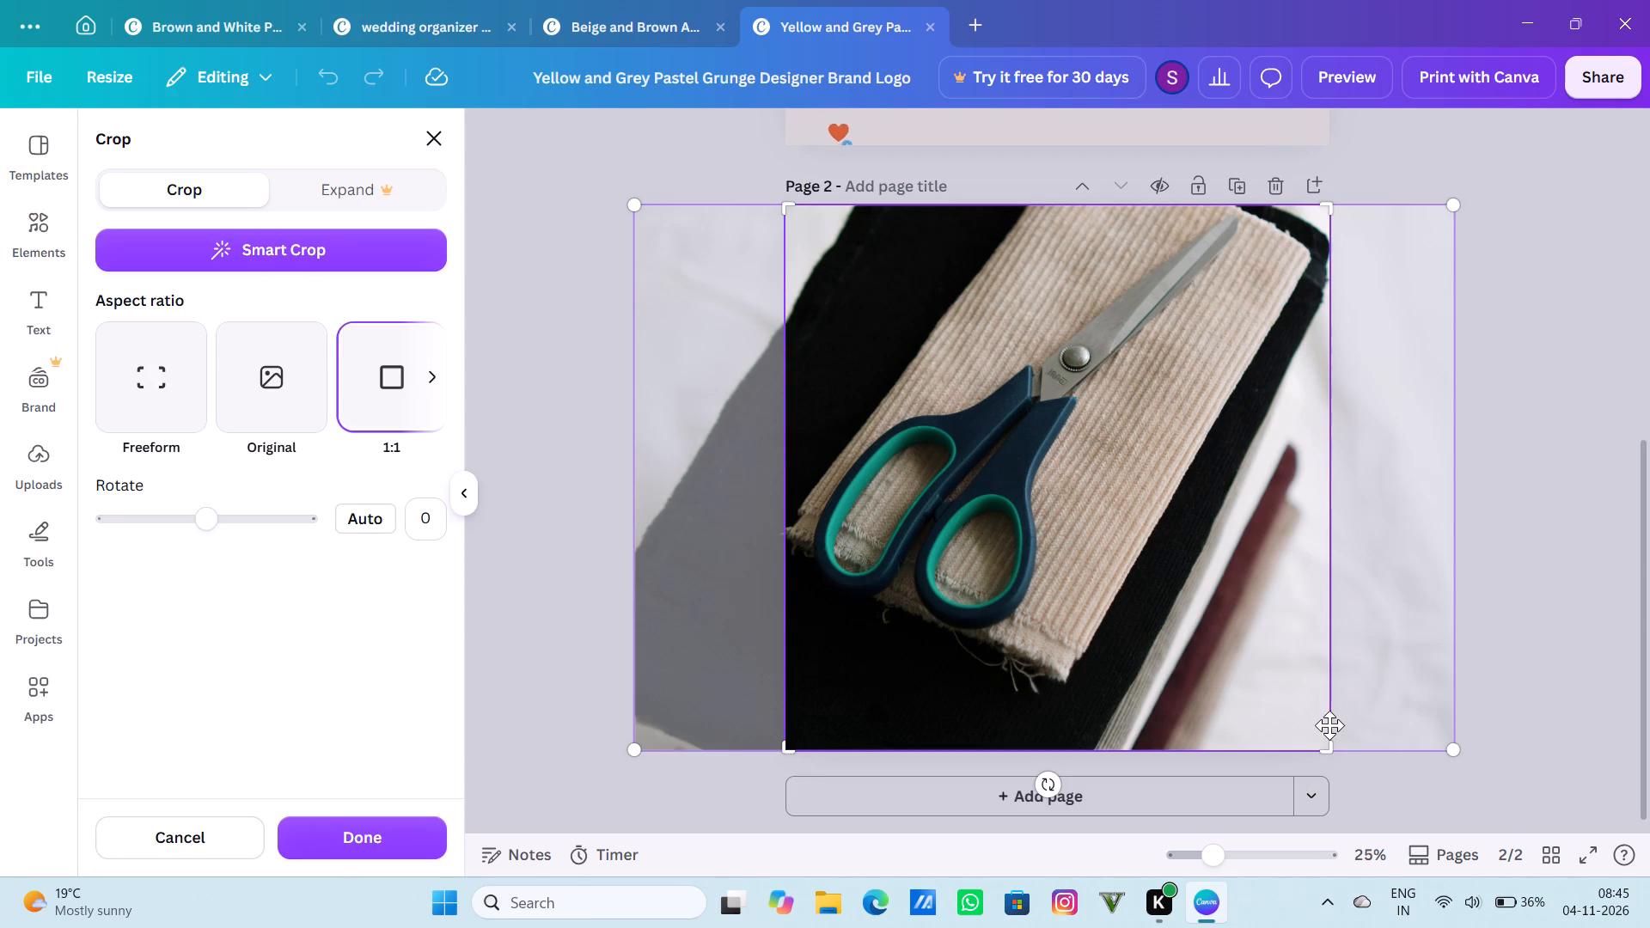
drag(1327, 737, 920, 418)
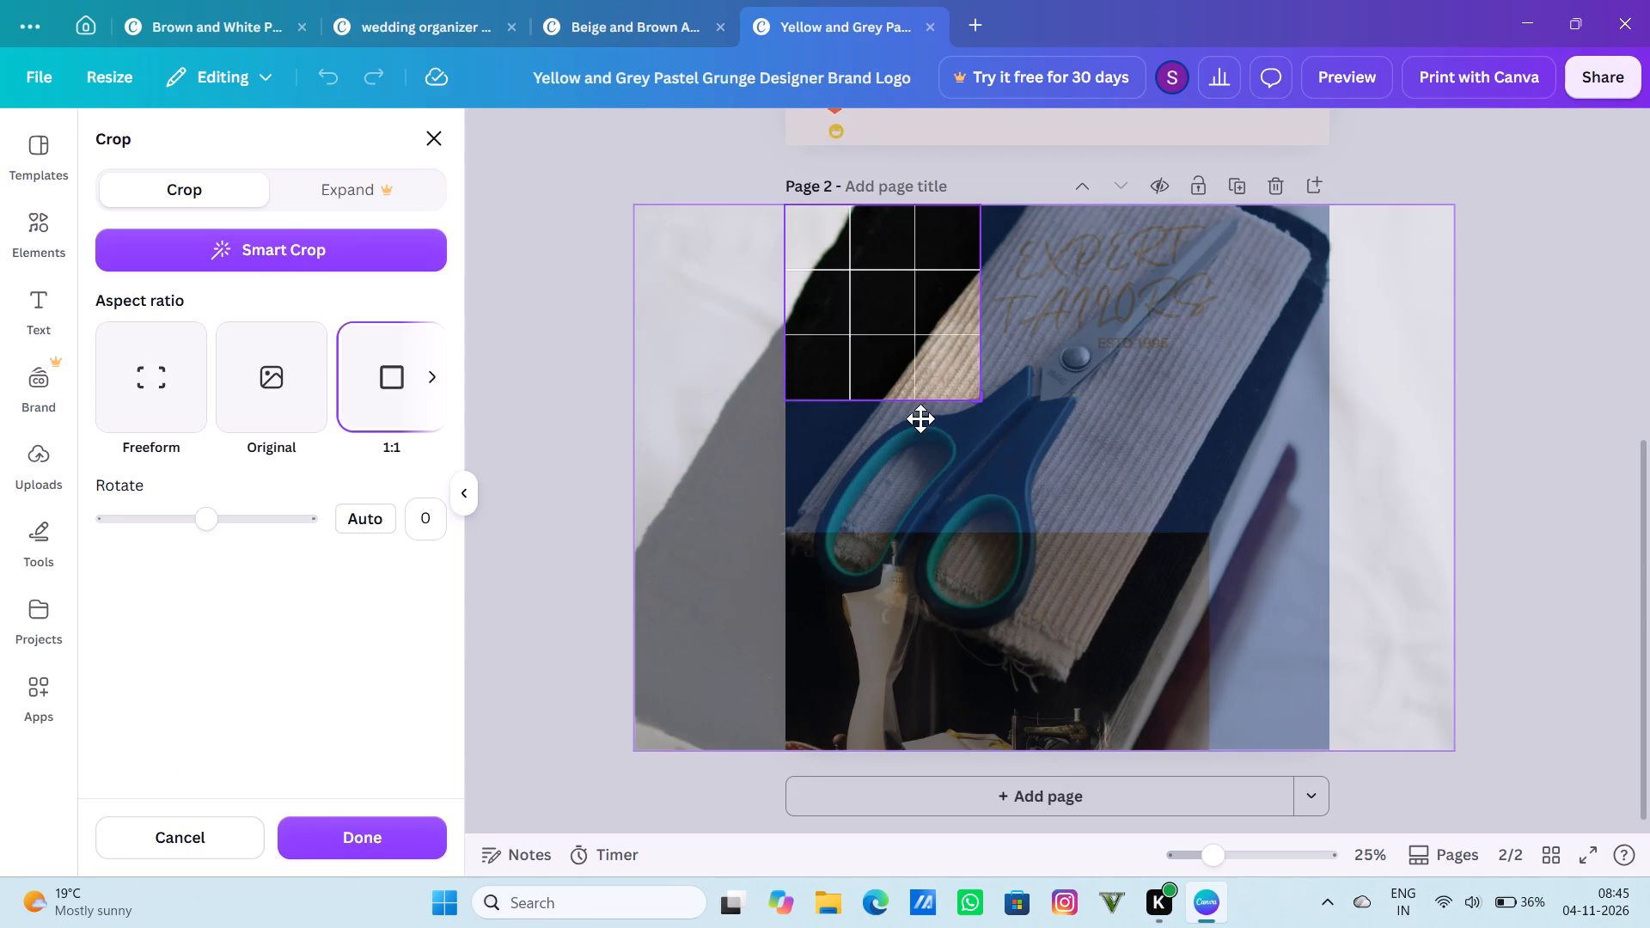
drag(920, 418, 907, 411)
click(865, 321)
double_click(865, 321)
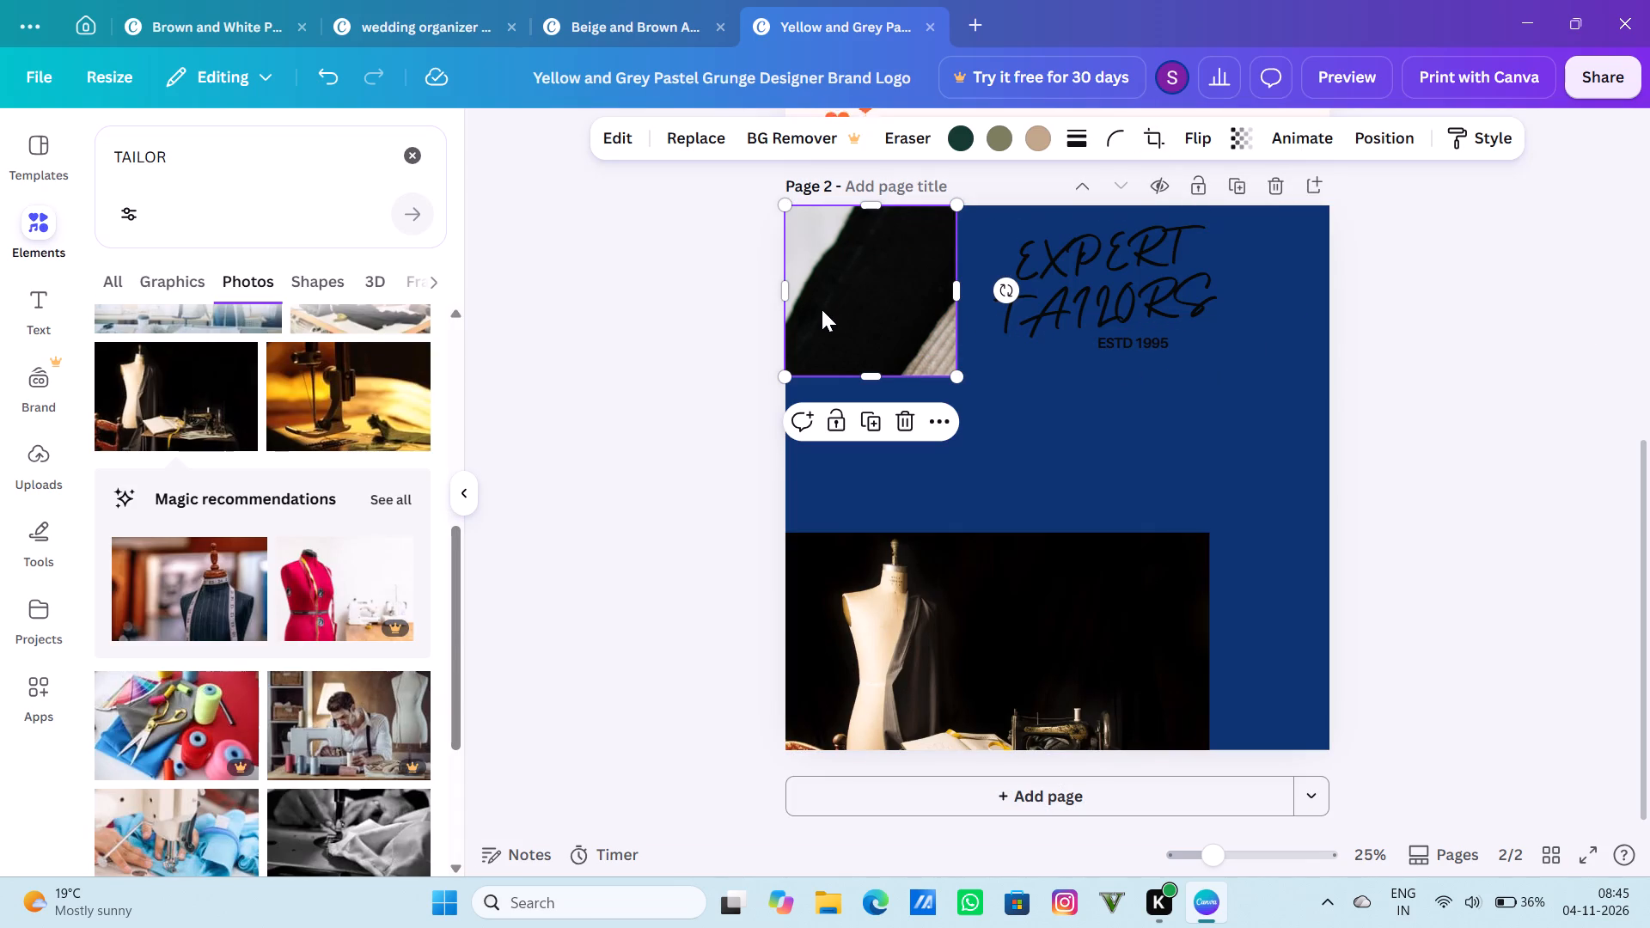
Delete the scissors photo from page 2.
click(822, 309)
click(878, 327)
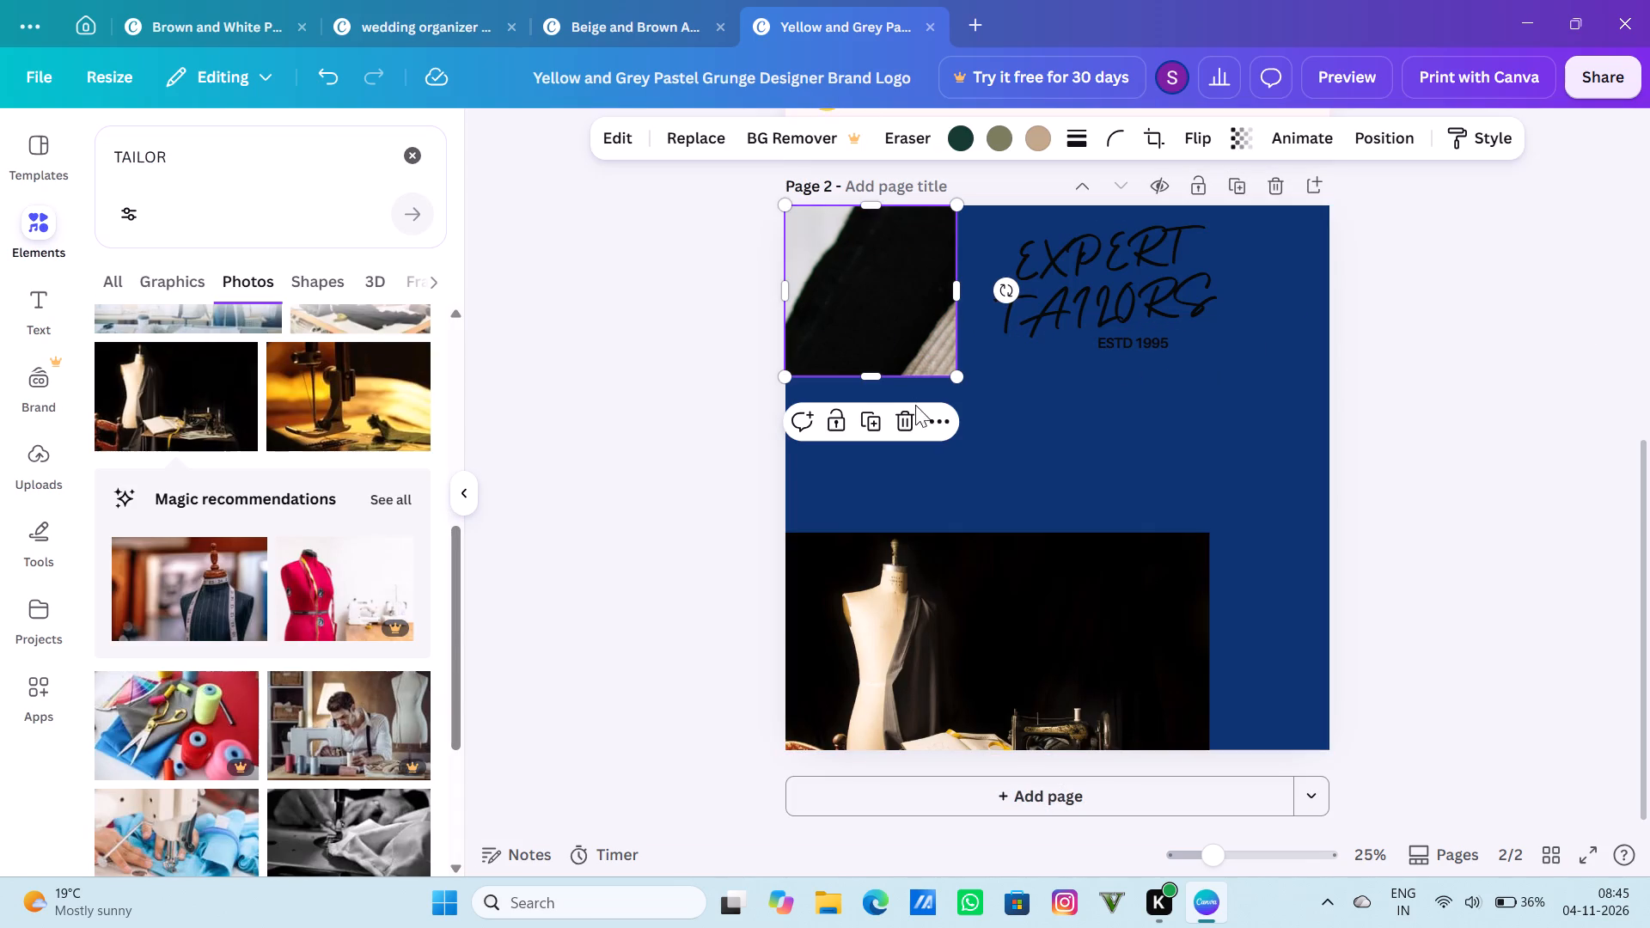
click(903, 427)
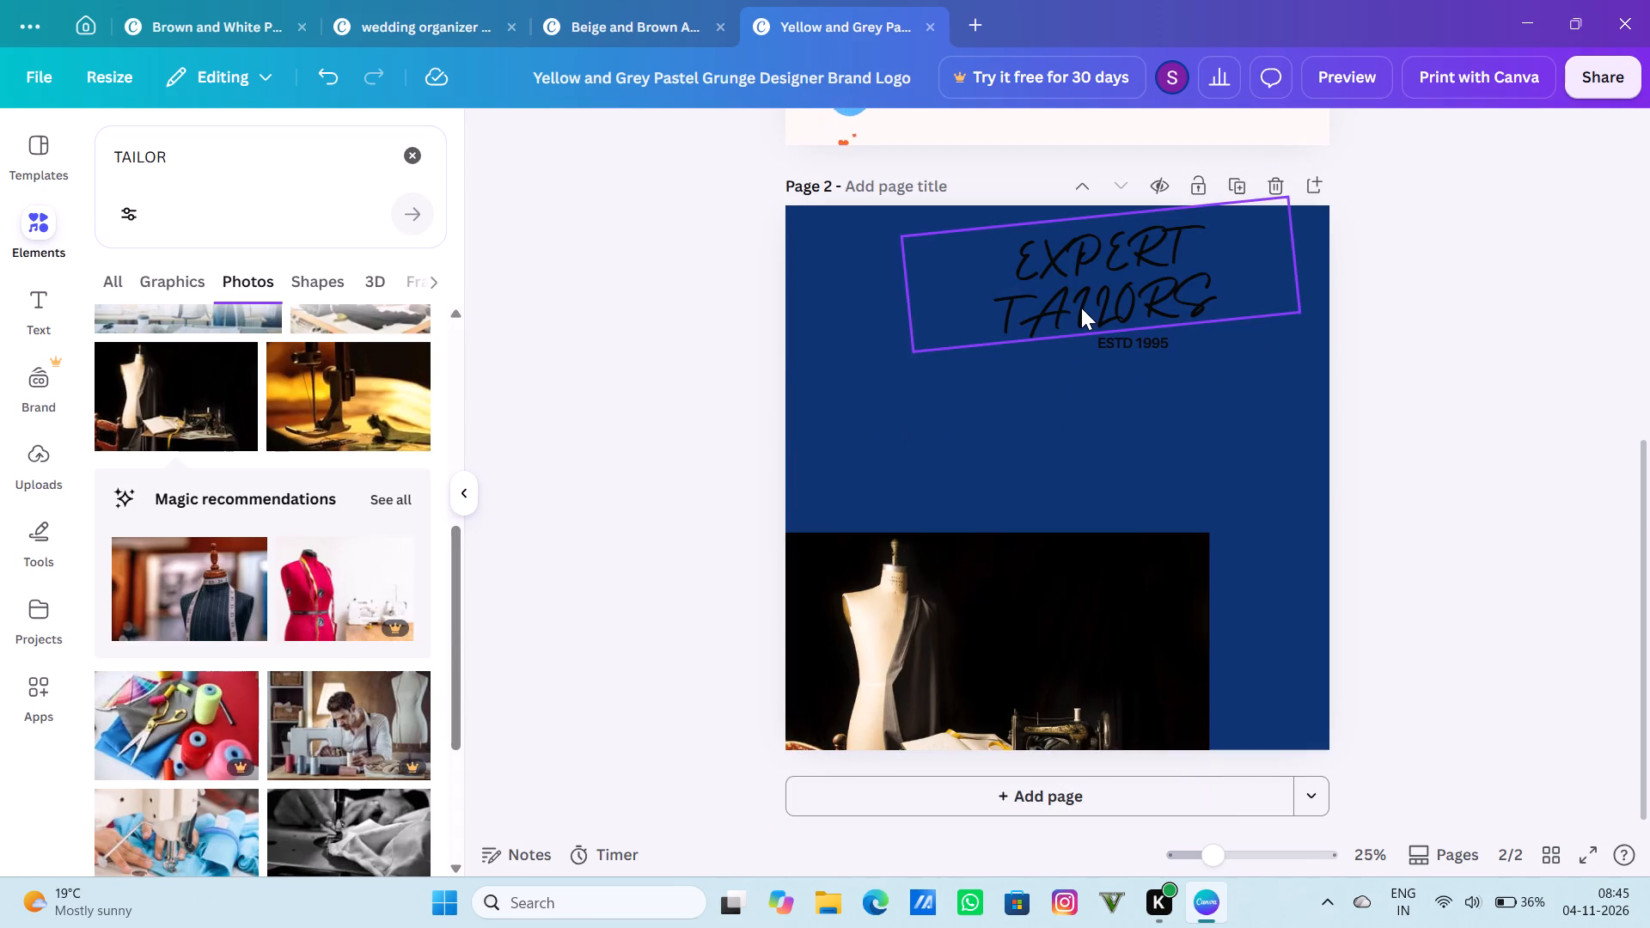
Move the EXPERT TAILORS heading left so it sits nearer the horizontal centre at the top of page 2.
drag(1081, 308, 993, 320)
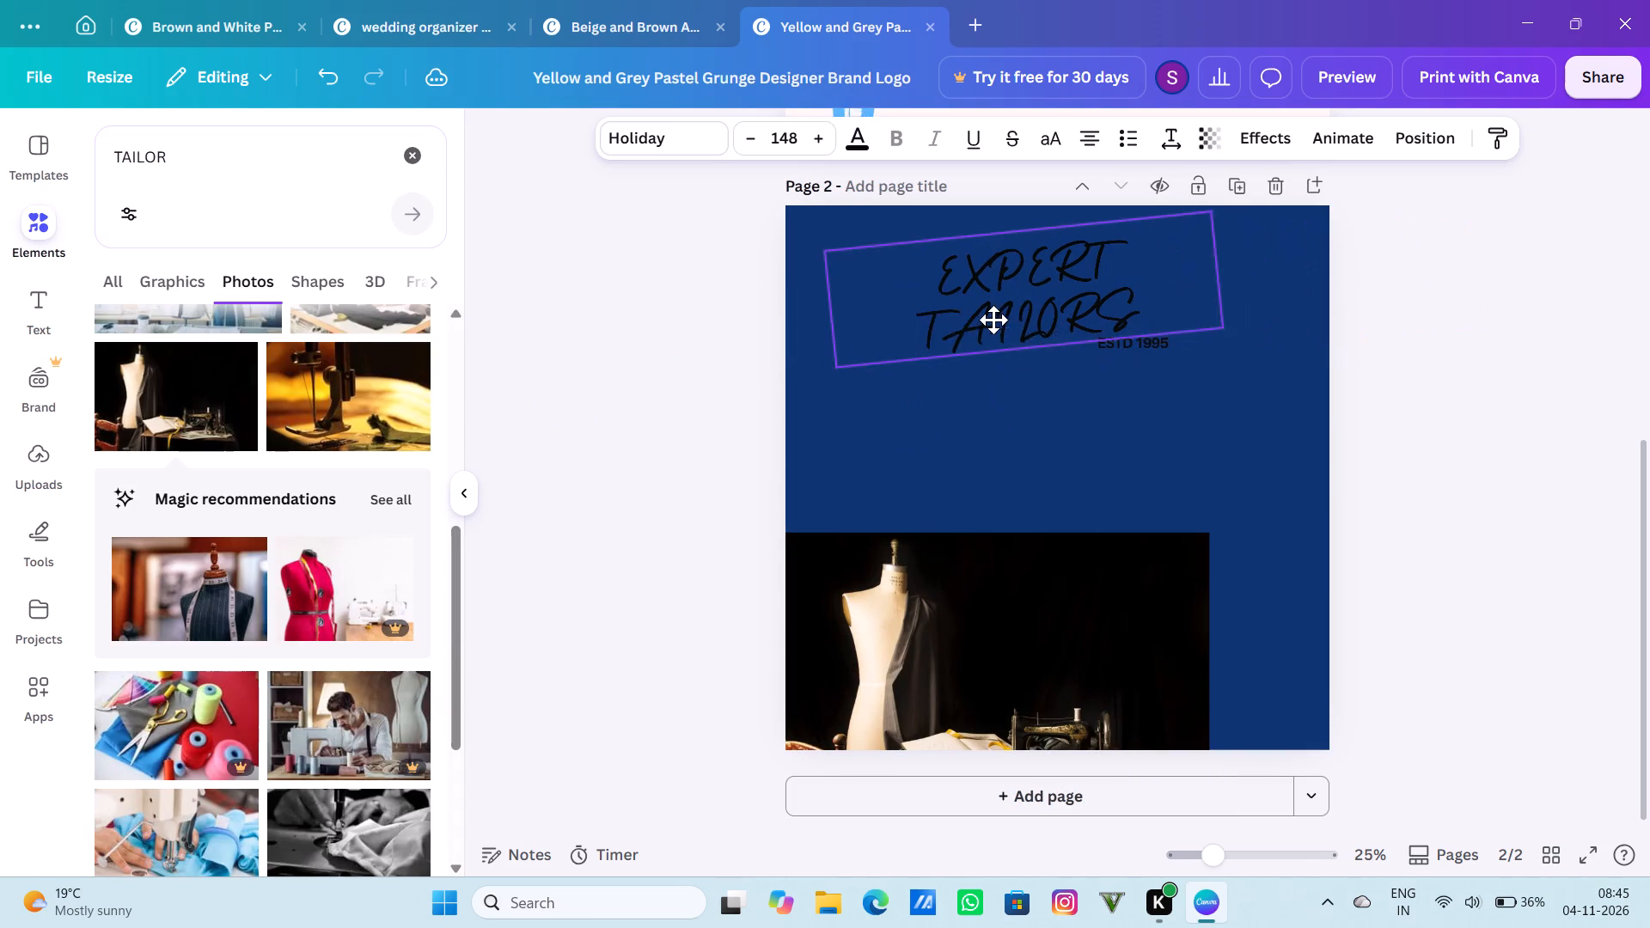
drag(993, 320, 1009, 301)
Set the EXPERT TAILORS heading's text colour to the off-white already used in this design.
click(854, 137)
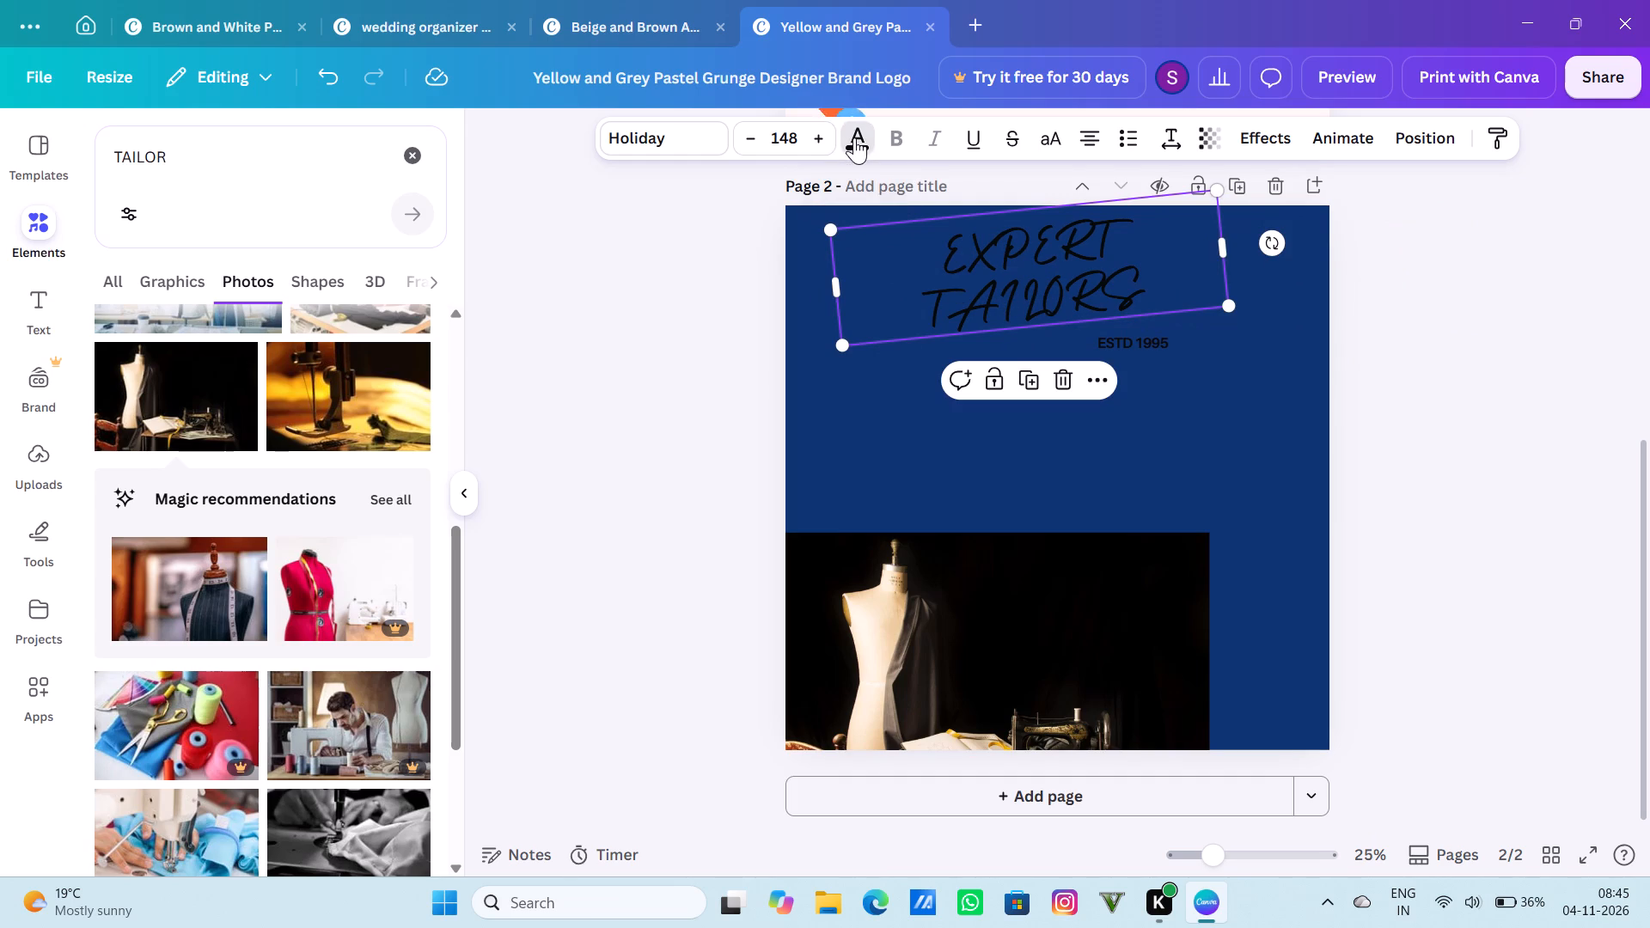
click(412, 379)
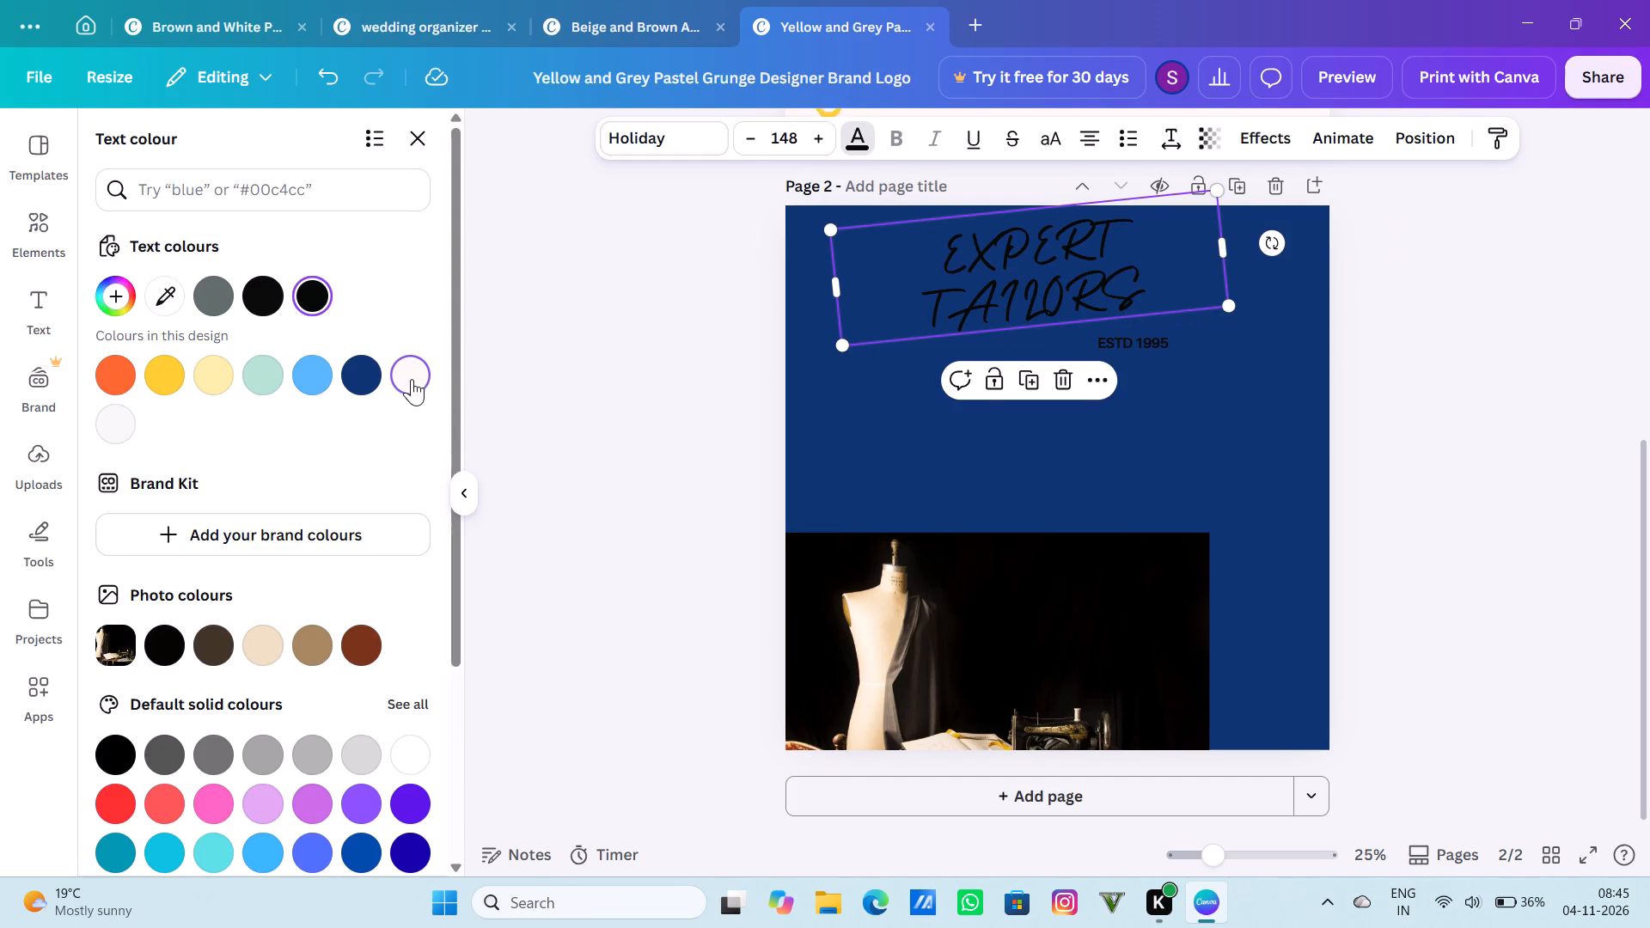
Set the ESTD 1995 tagline's text colour to the same off-white as the EXPERT TAILORS heading.
click(1134, 339)
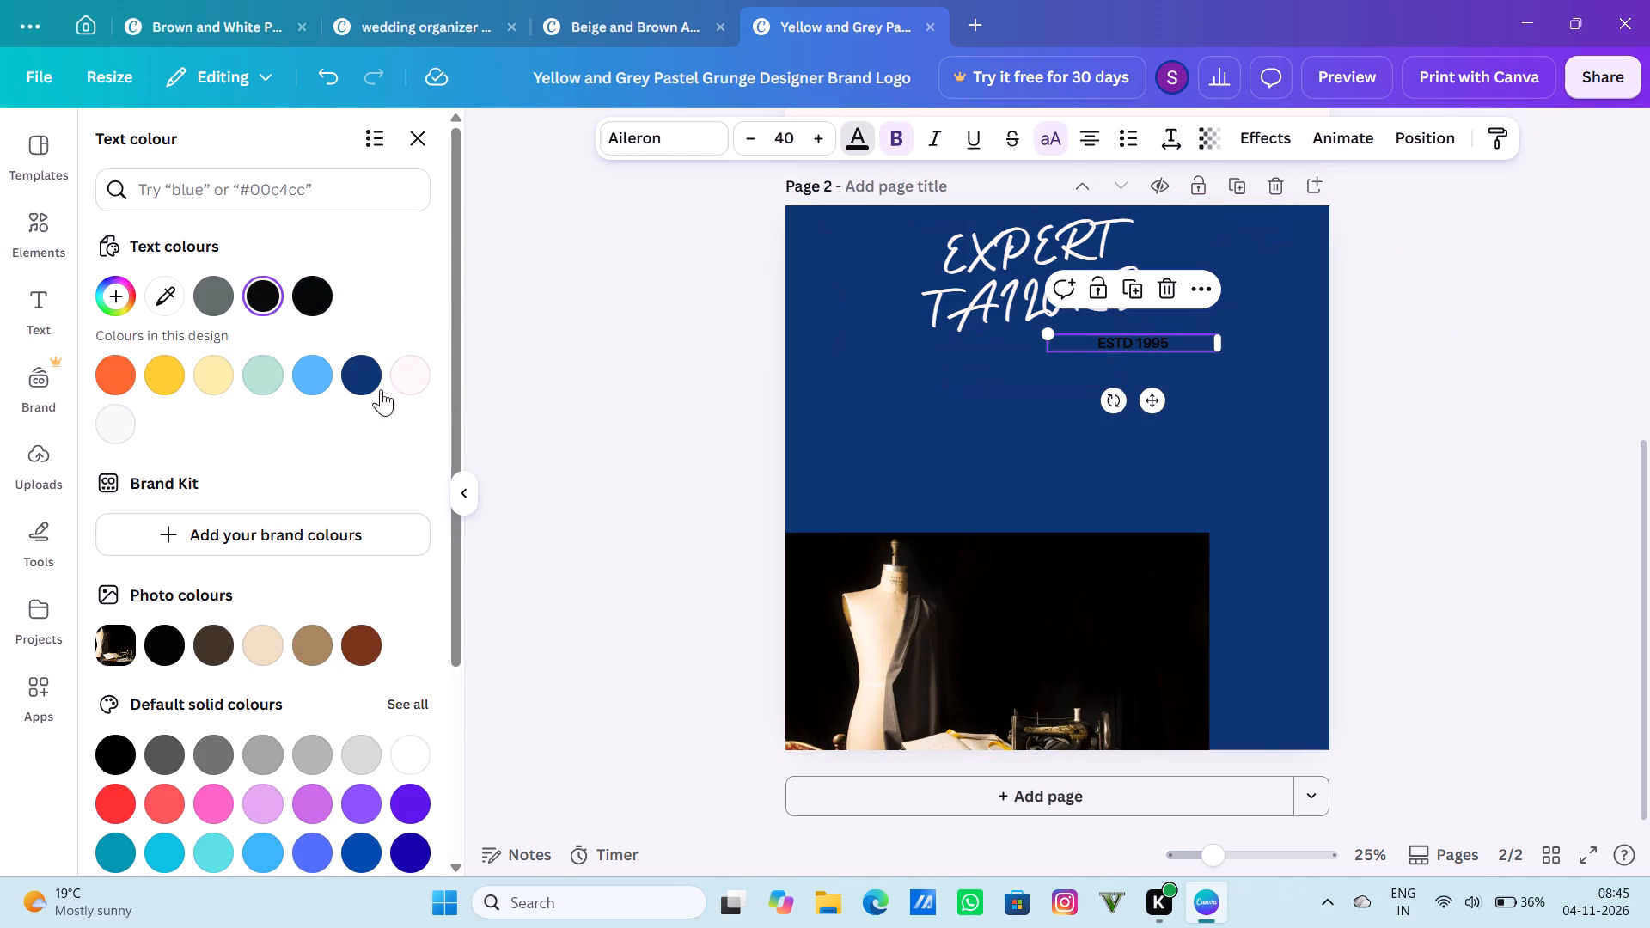
drag(411, 382, 1279, 307)
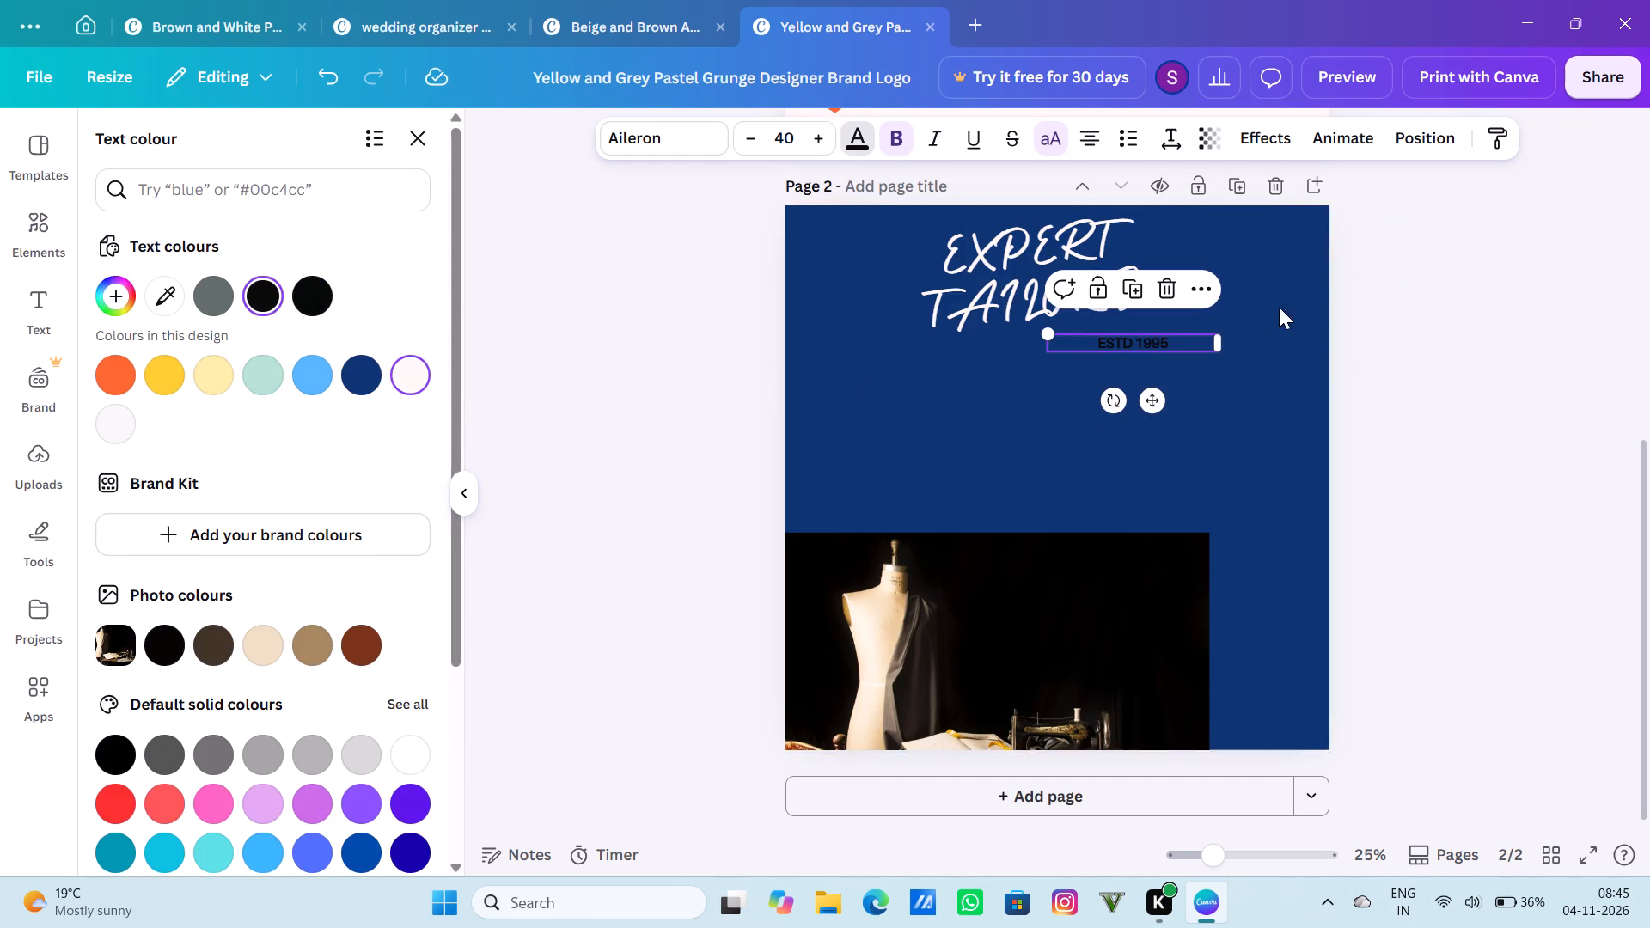
drag(1279, 307, 419, 369)
click(419, 369)
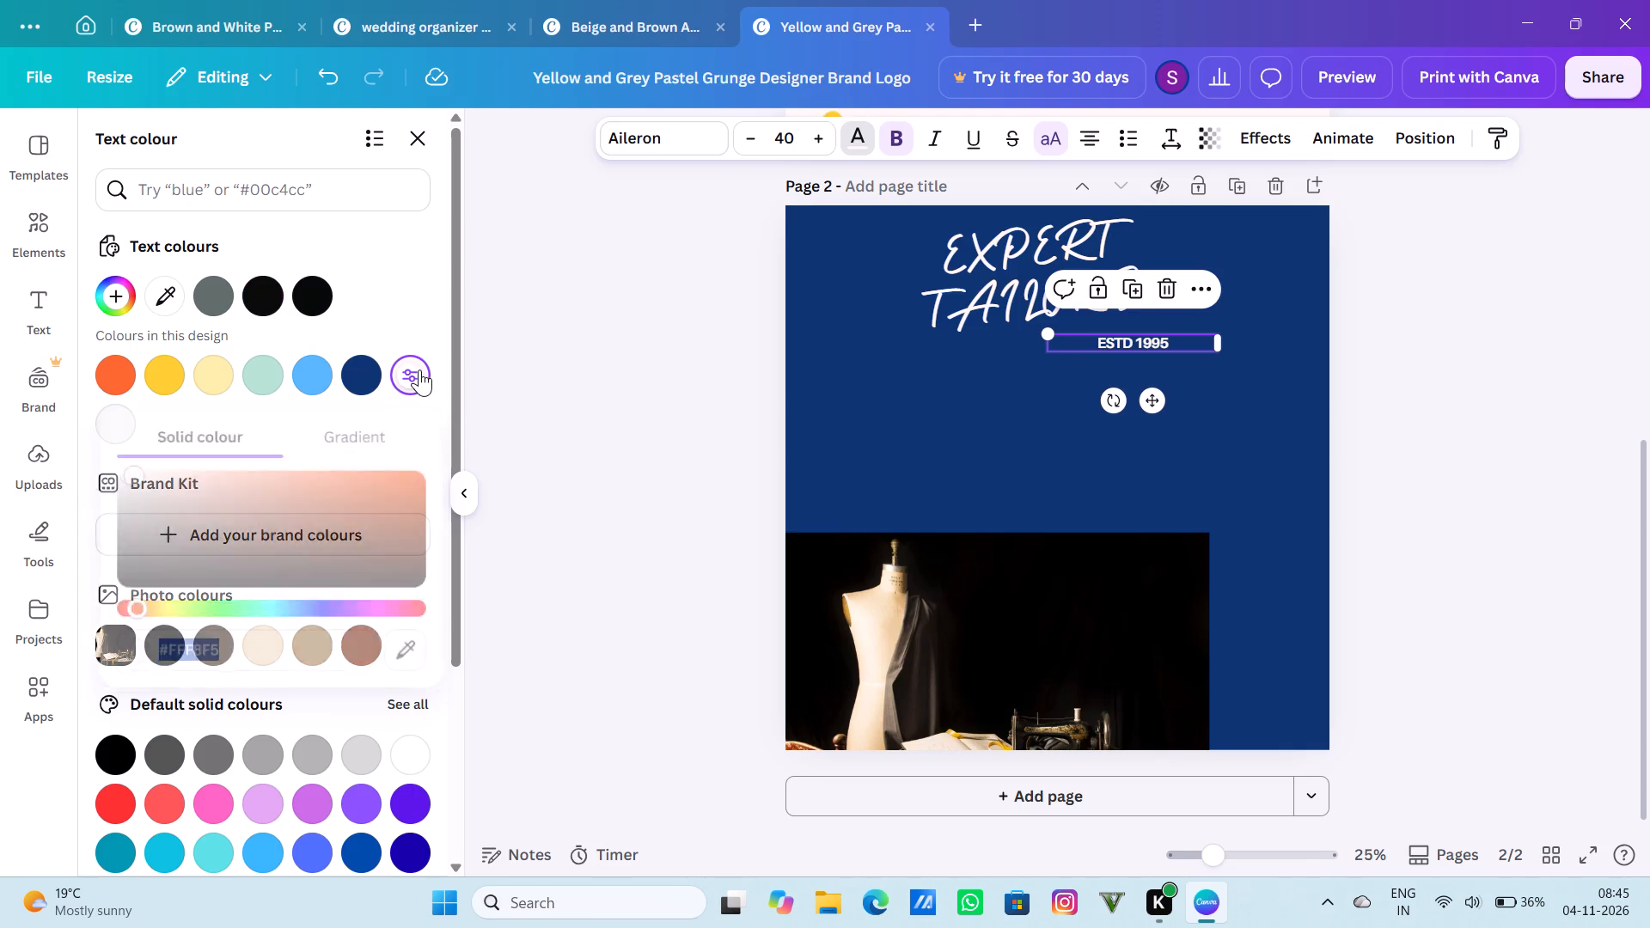
click(1619, 383)
Move the dress-form photo up to the upper-left corner of page 2, behind the heading and tagline.
drag(1063, 618, 1107, 439)
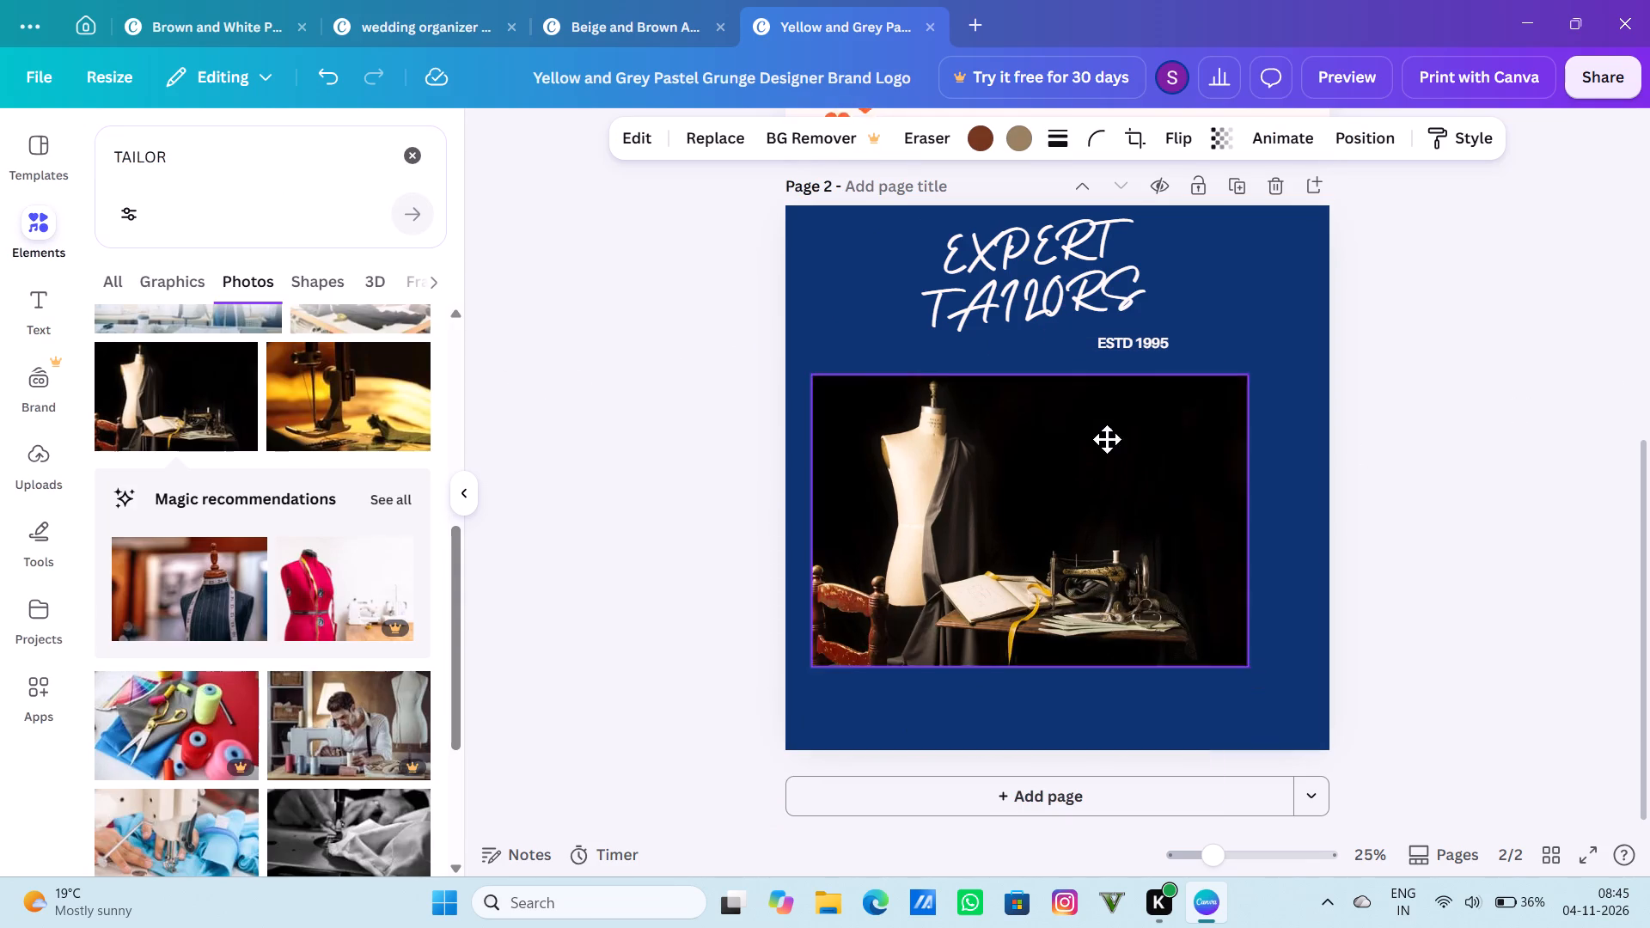
drag(1107, 439, 1116, 400)
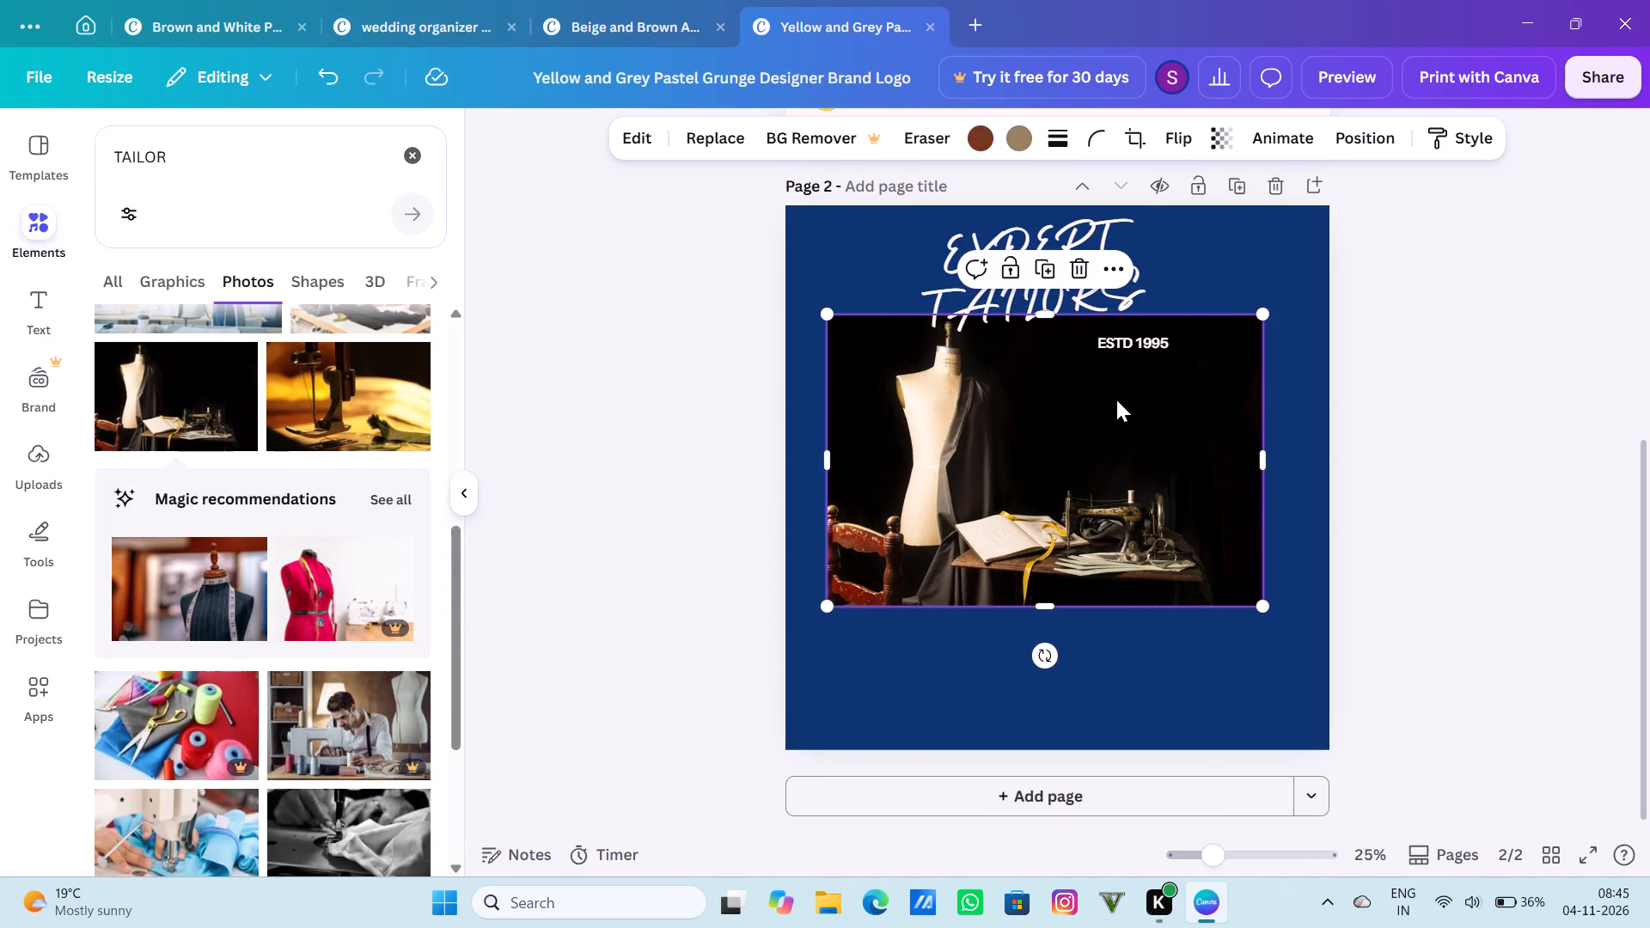
drag(1114, 463, 1102, 398)
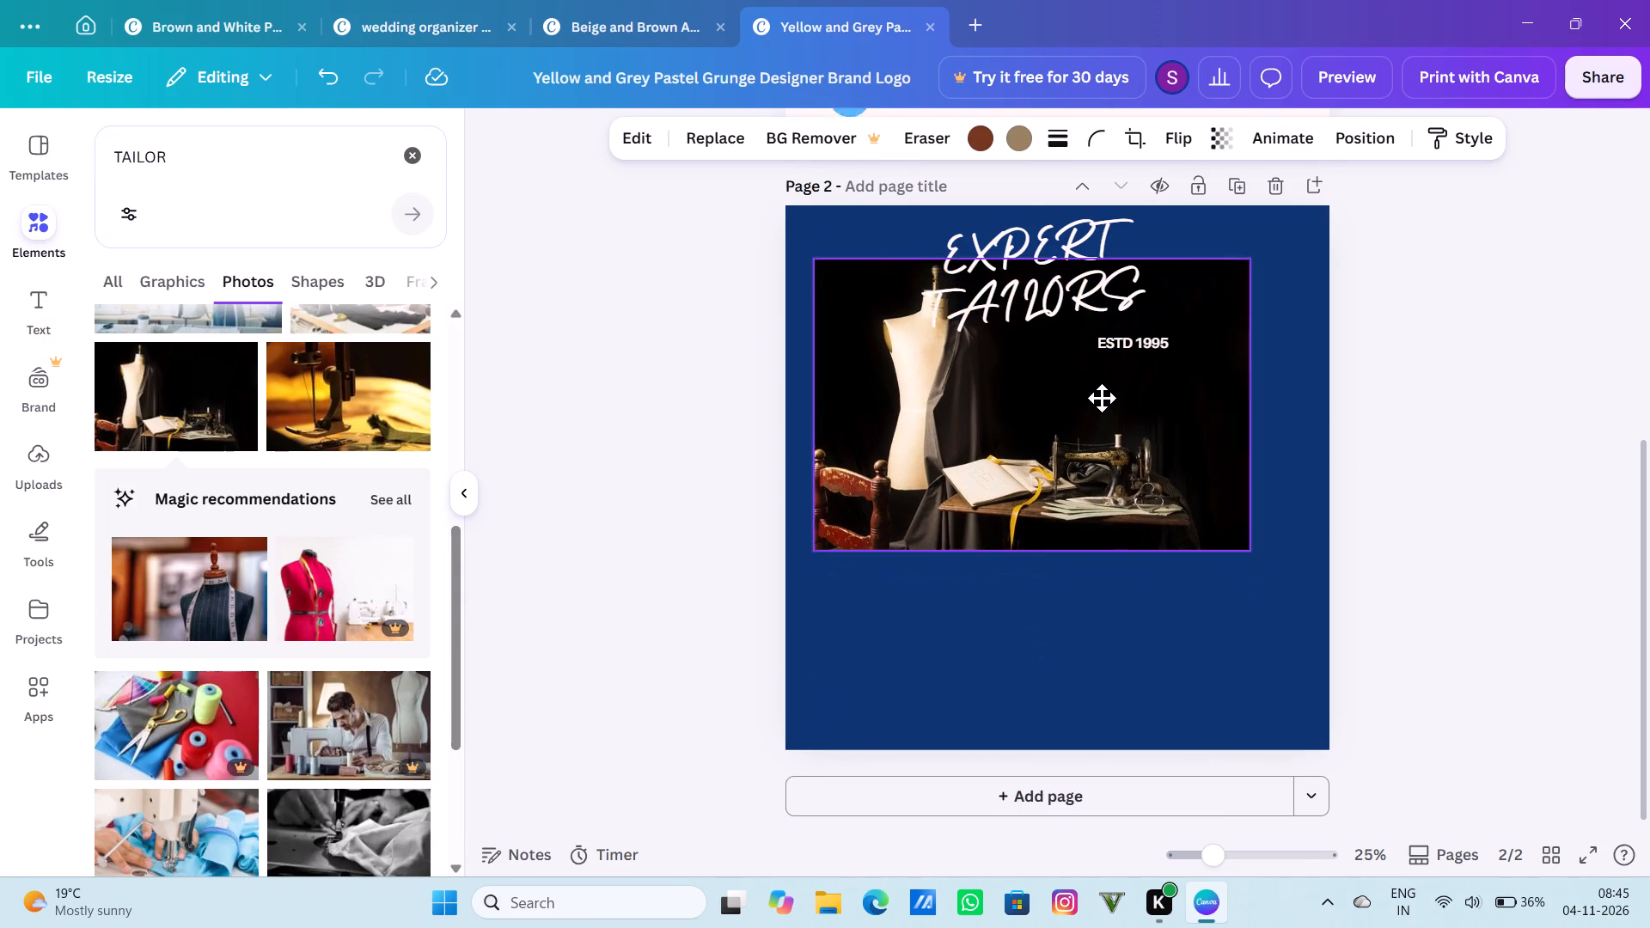
drag(1102, 398, 1107, 379)
drag(1092, 385, 1062, 369)
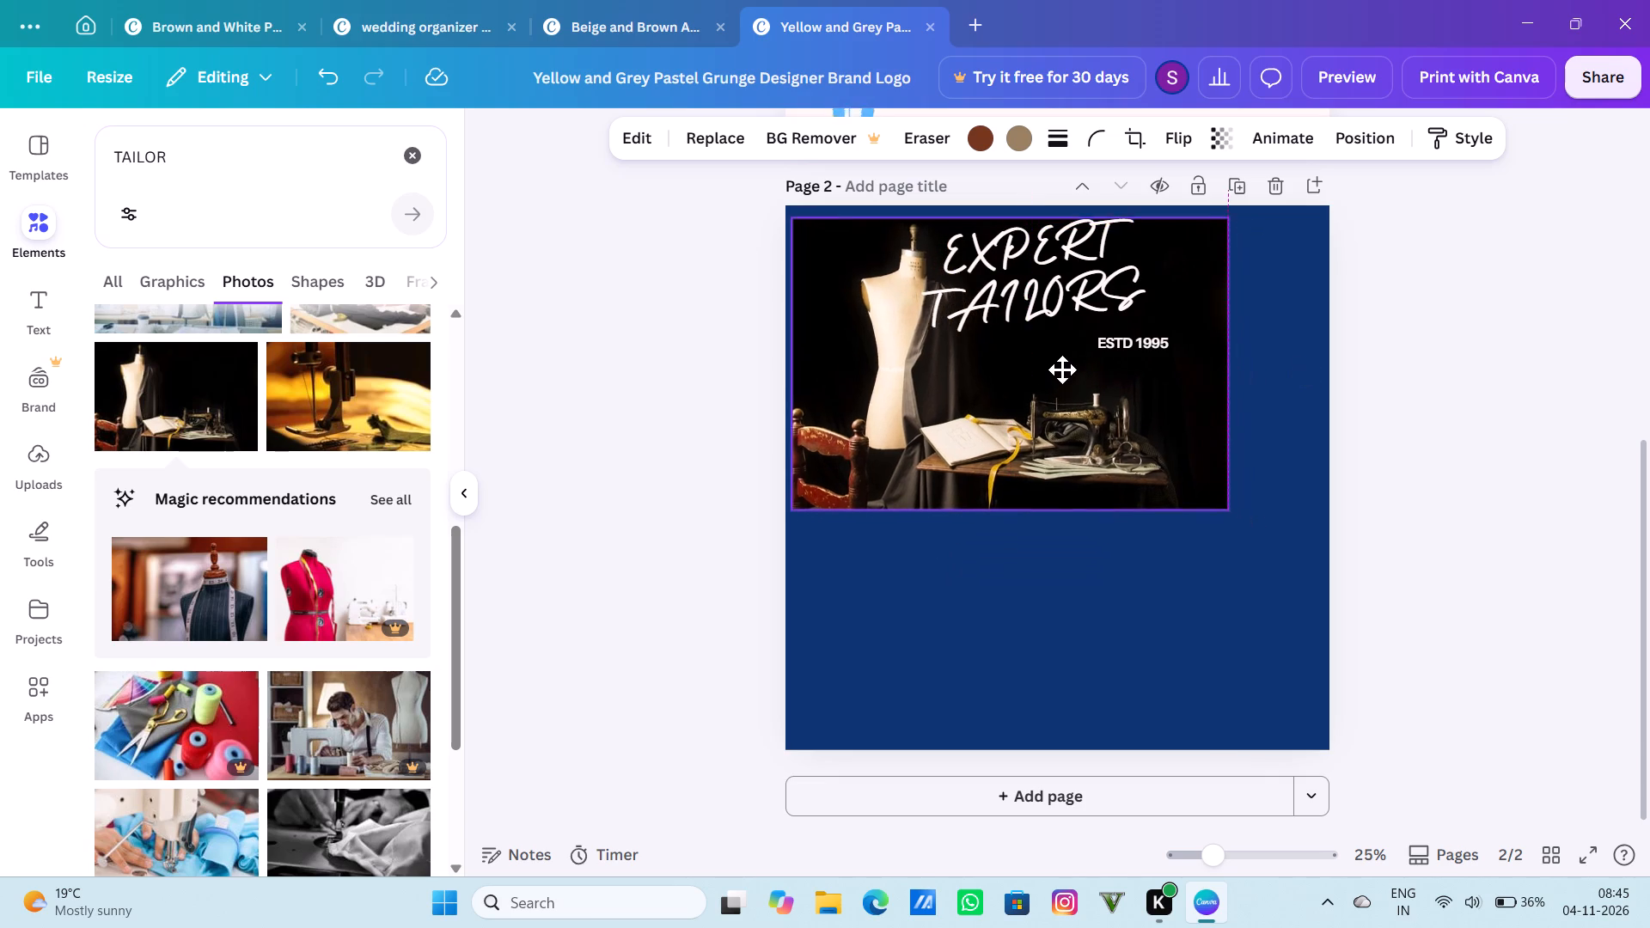
drag(1062, 369, 1057, 364)
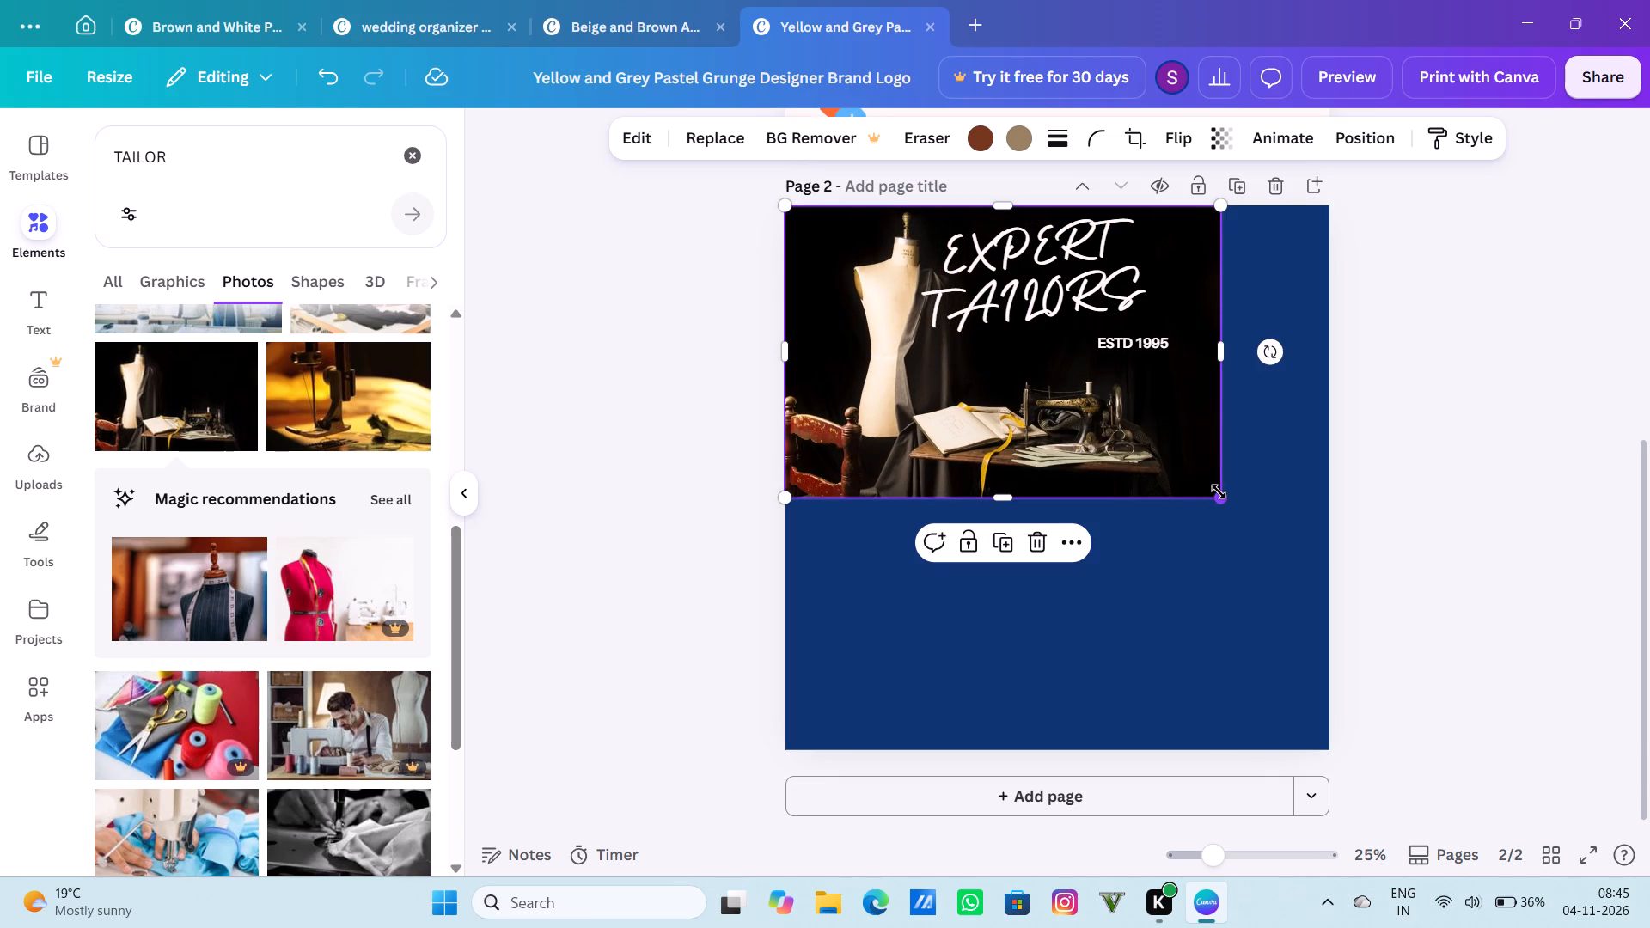
Enlarge the dress-form photo to cover all of page 2 and shift it slightly left.
drag(1219, 491, 1346, 795)
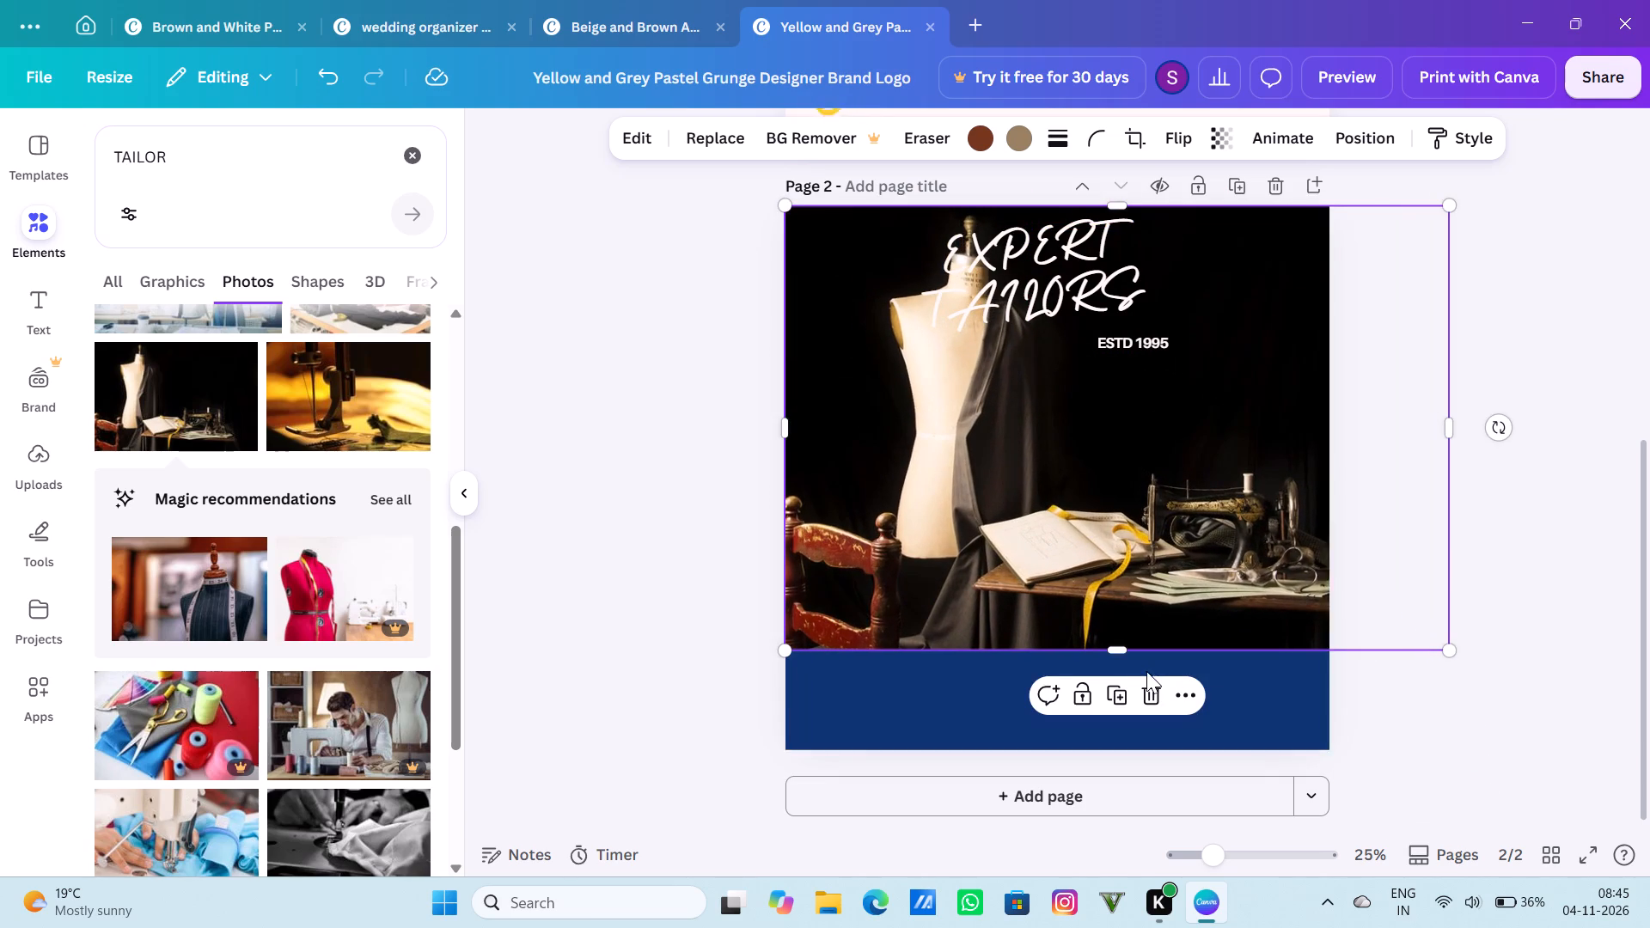
drag(1119, 653, 1124, 747)
drag(1027, 277, 1010, 273)
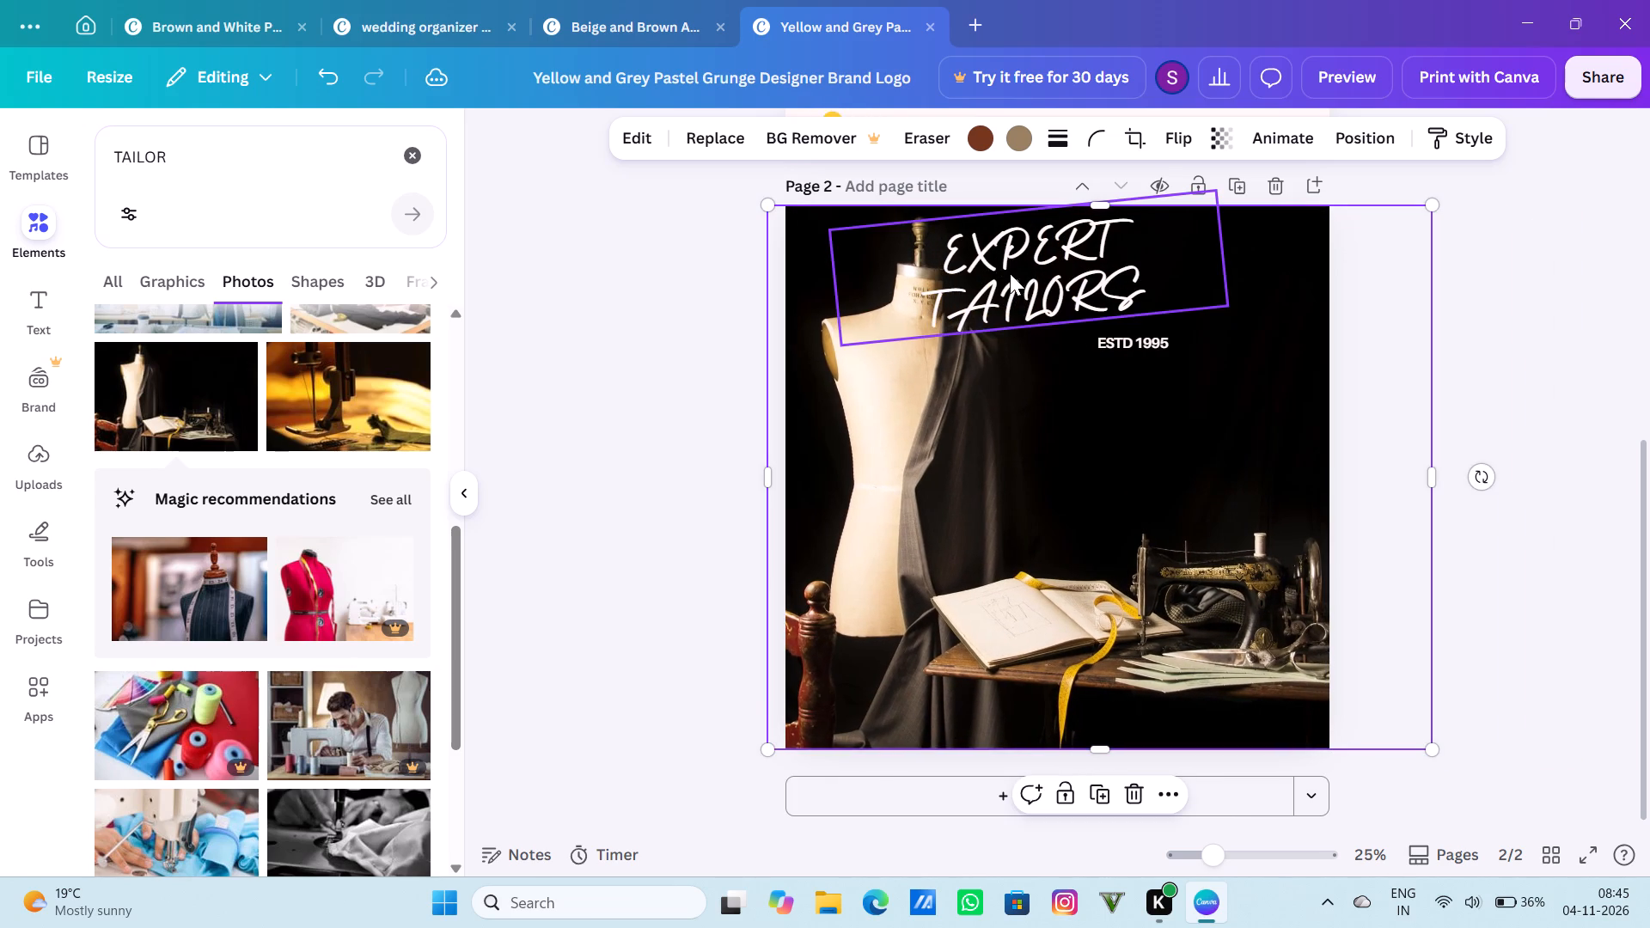
Move the EXPERT TAILORS heading onto the dark area right of the dress form, with the ESTD 1995 tagline centred just beneath it.
double_click(1065, 280)
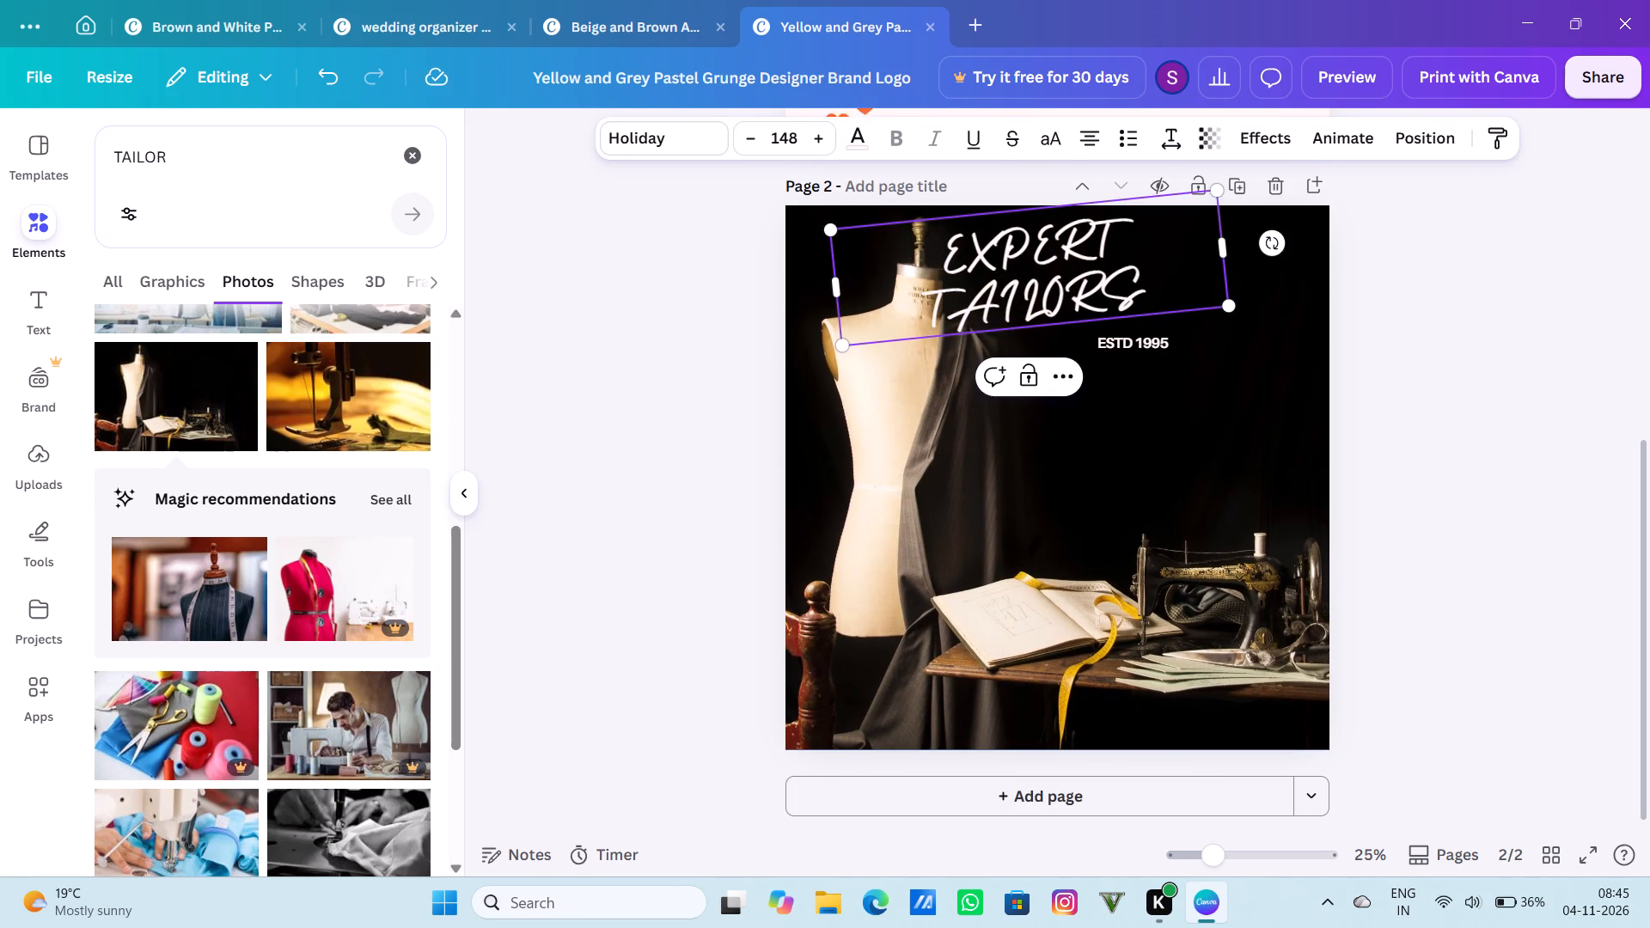
click(1212, 251)
click(1526, 280)
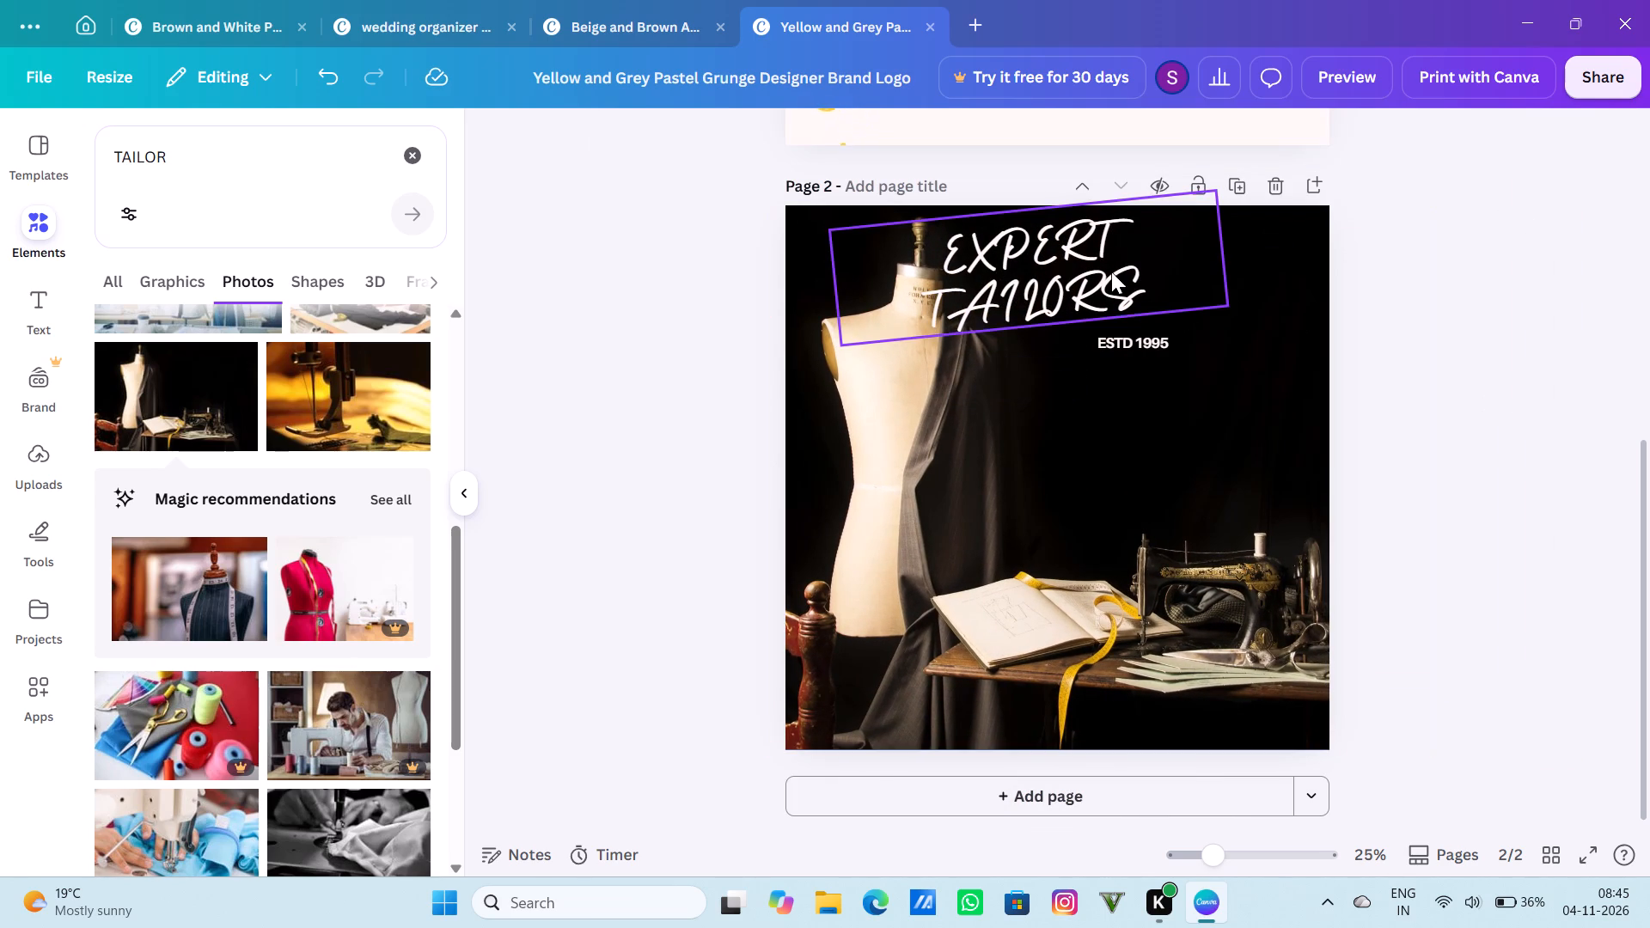
click(1111, 272)
drag(1111, 272, 1230, 290)
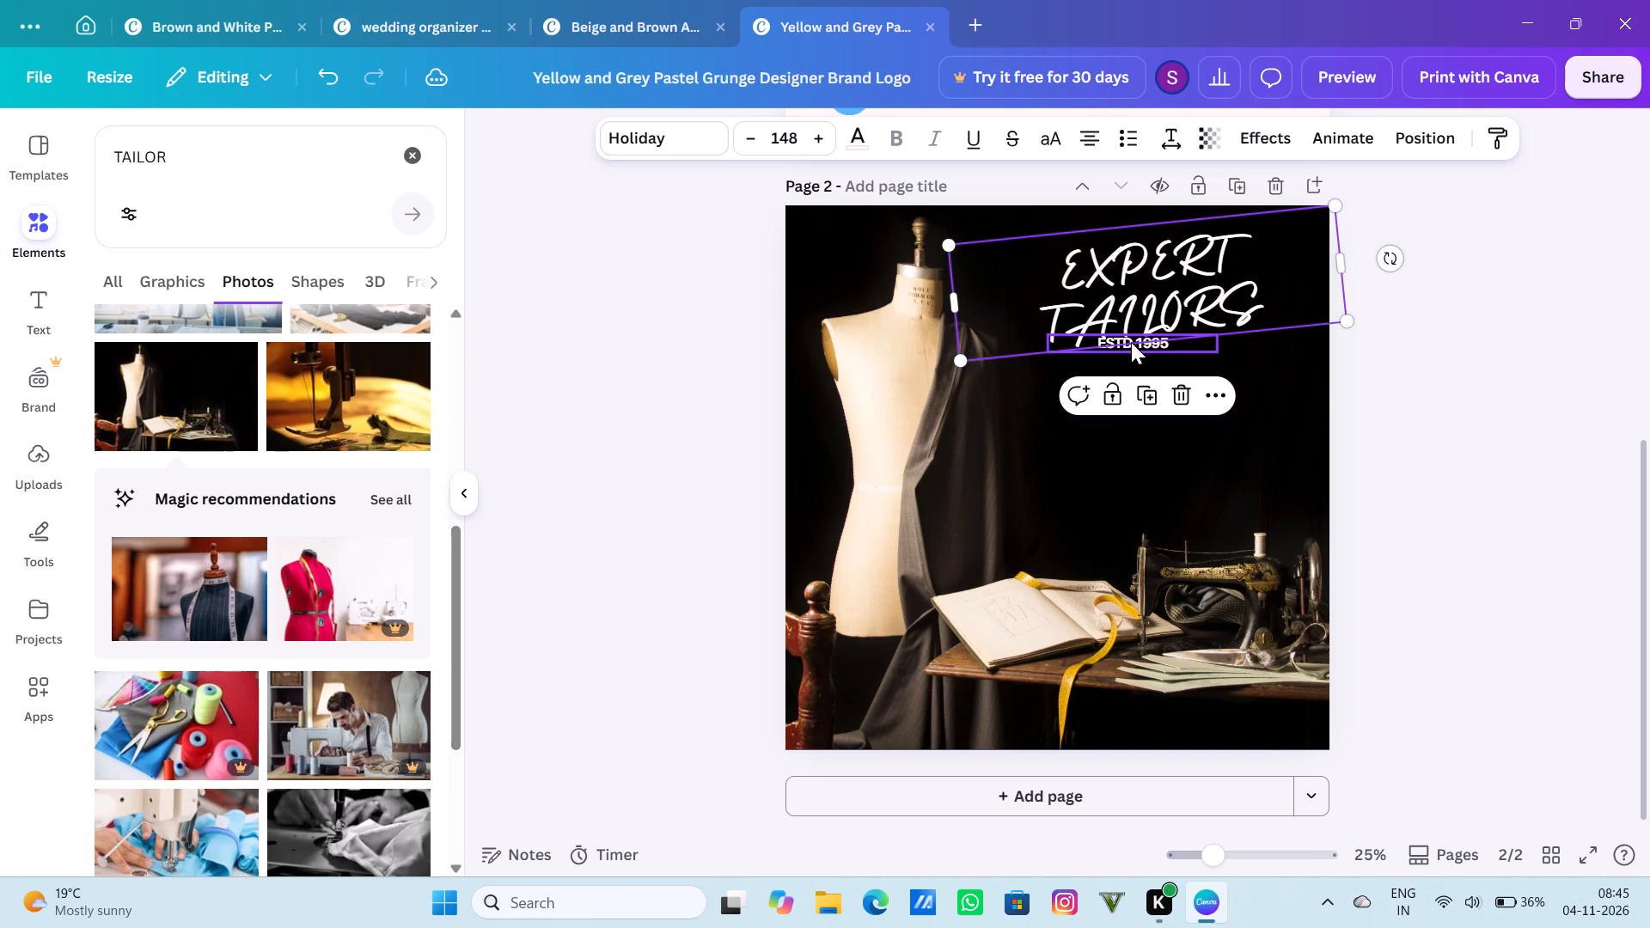
drag(1132, 342, 1091, 278)
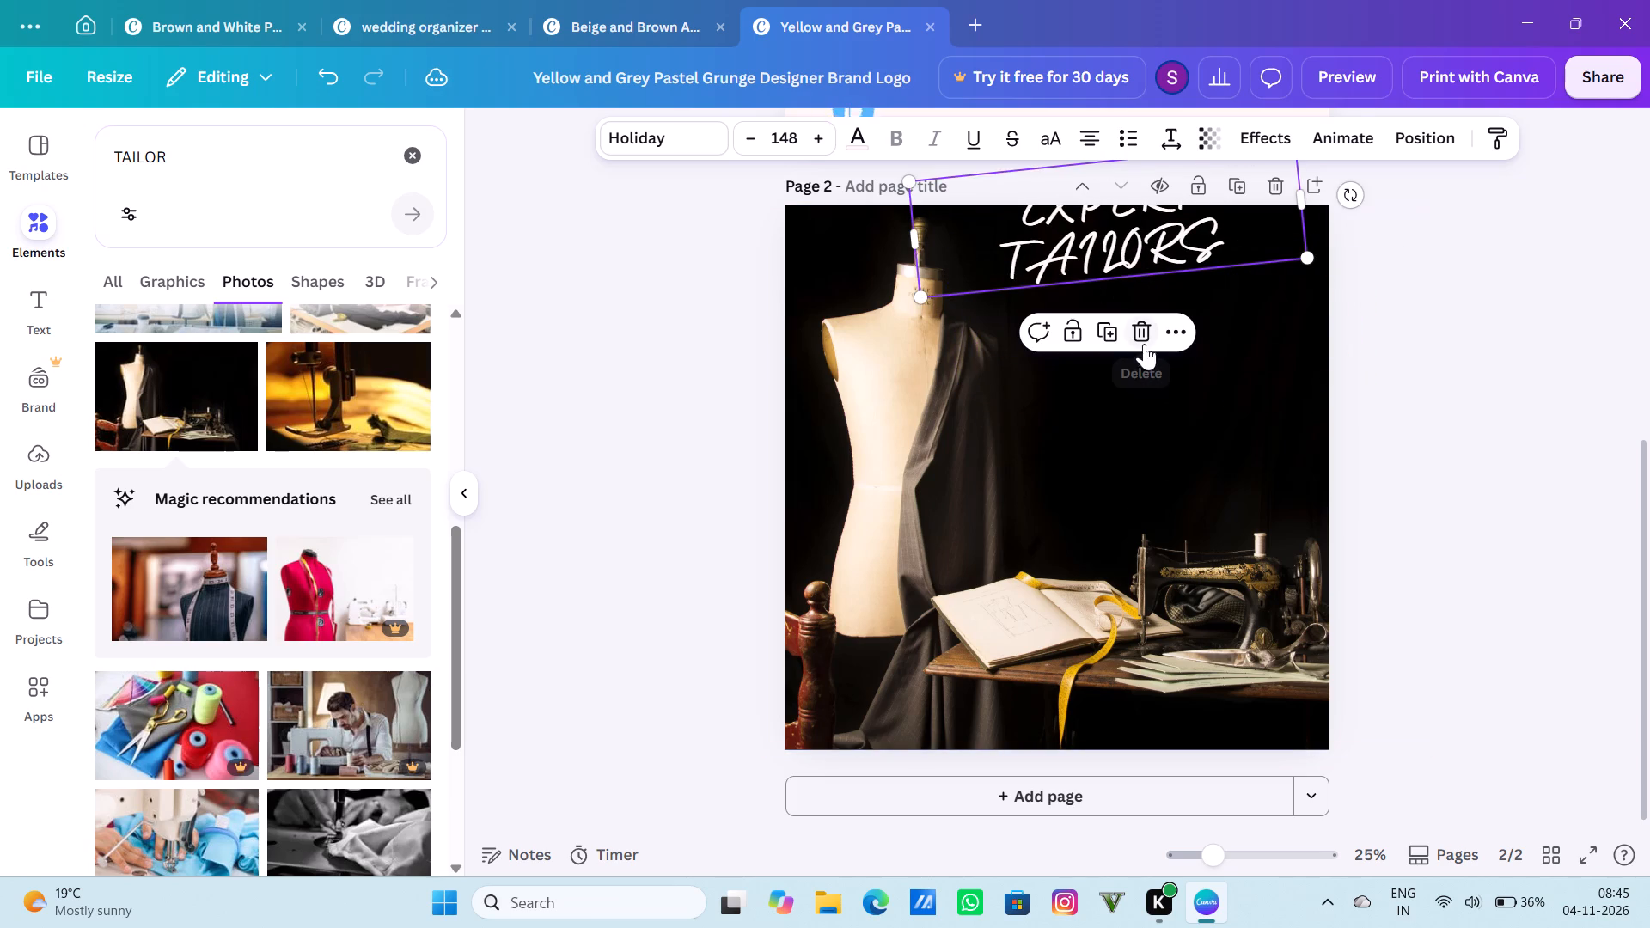
click(1249, 382)
drag(1145, 343, 1219, 476)
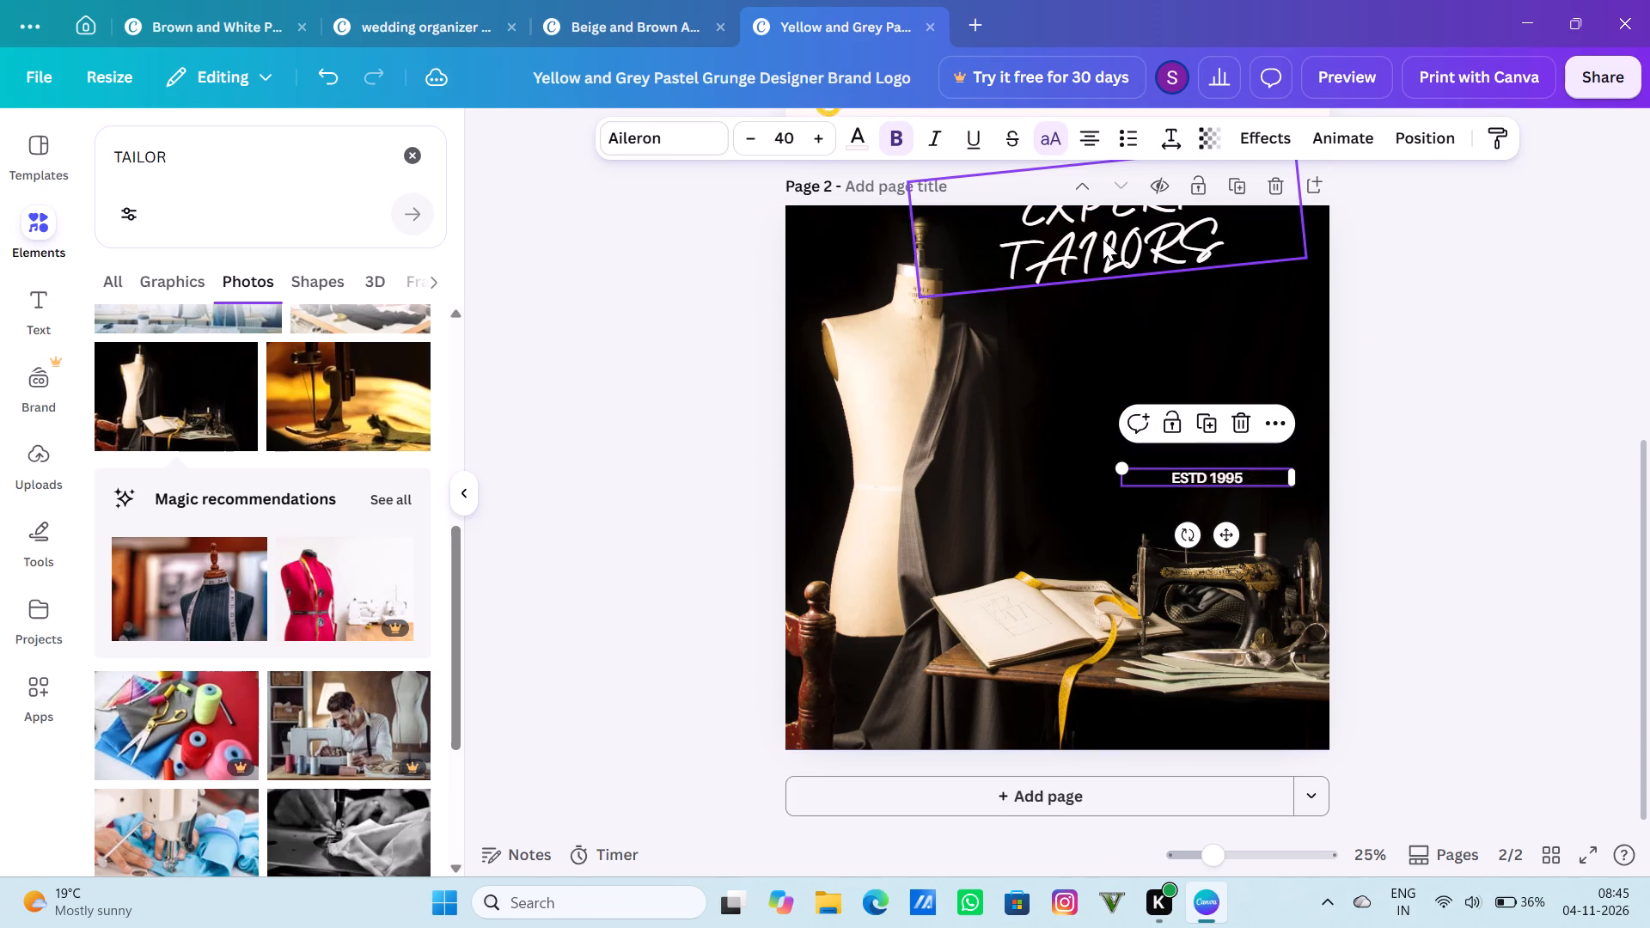
drag(1103, 239, 1173, 327)
drag(1206, 480, 1186, 390)
click(1505, 384)
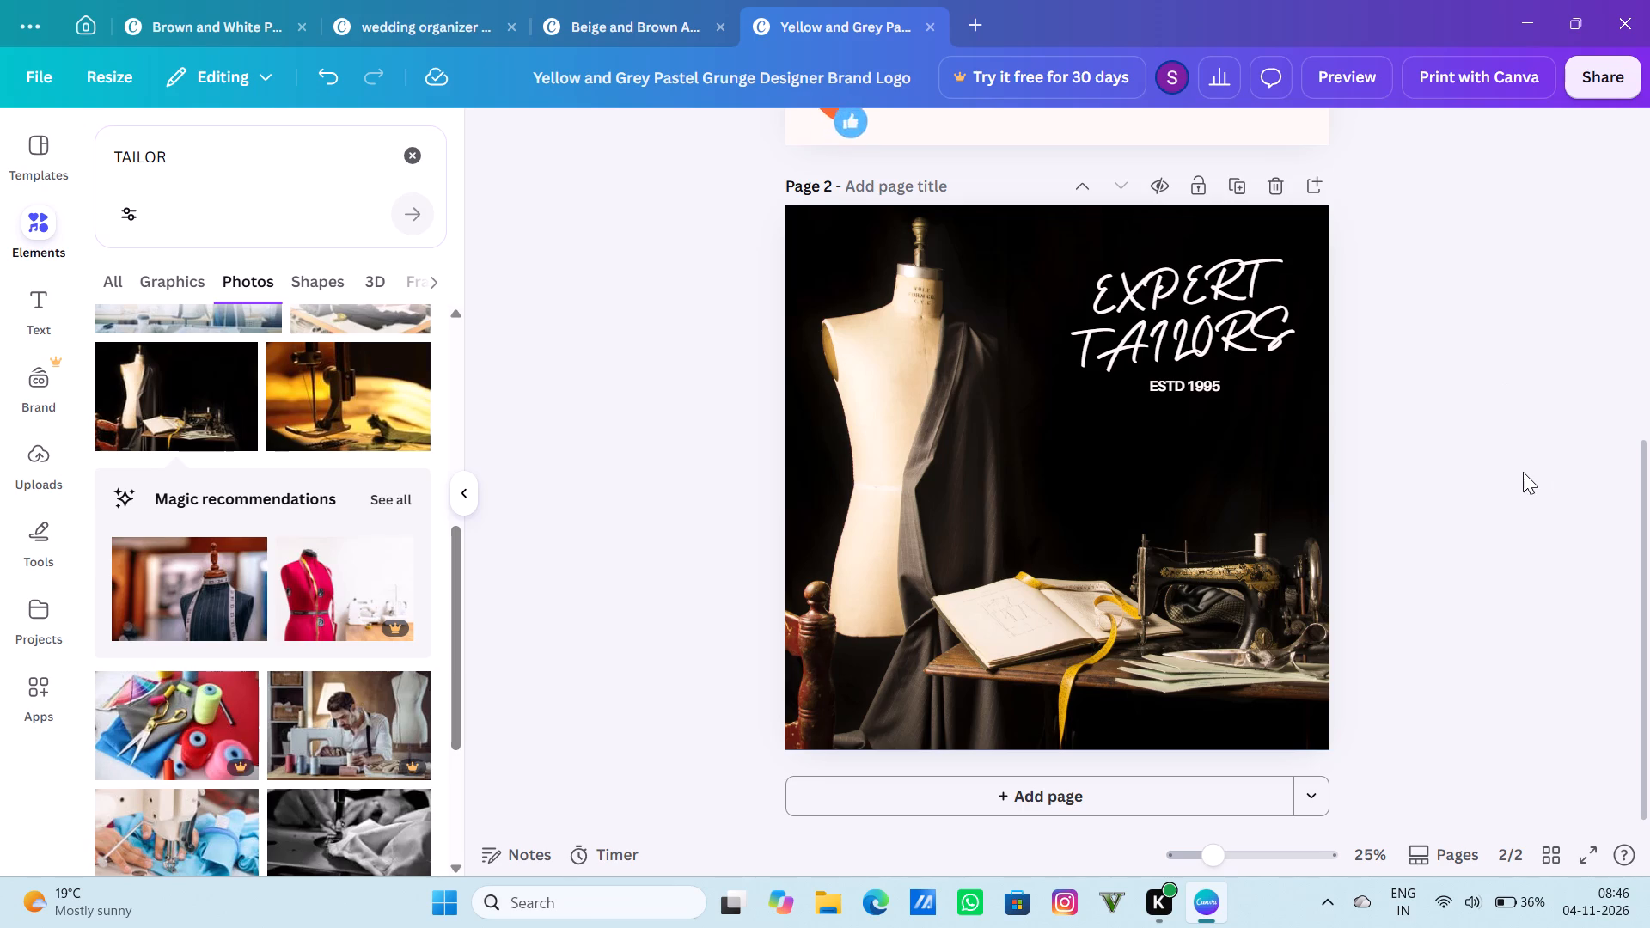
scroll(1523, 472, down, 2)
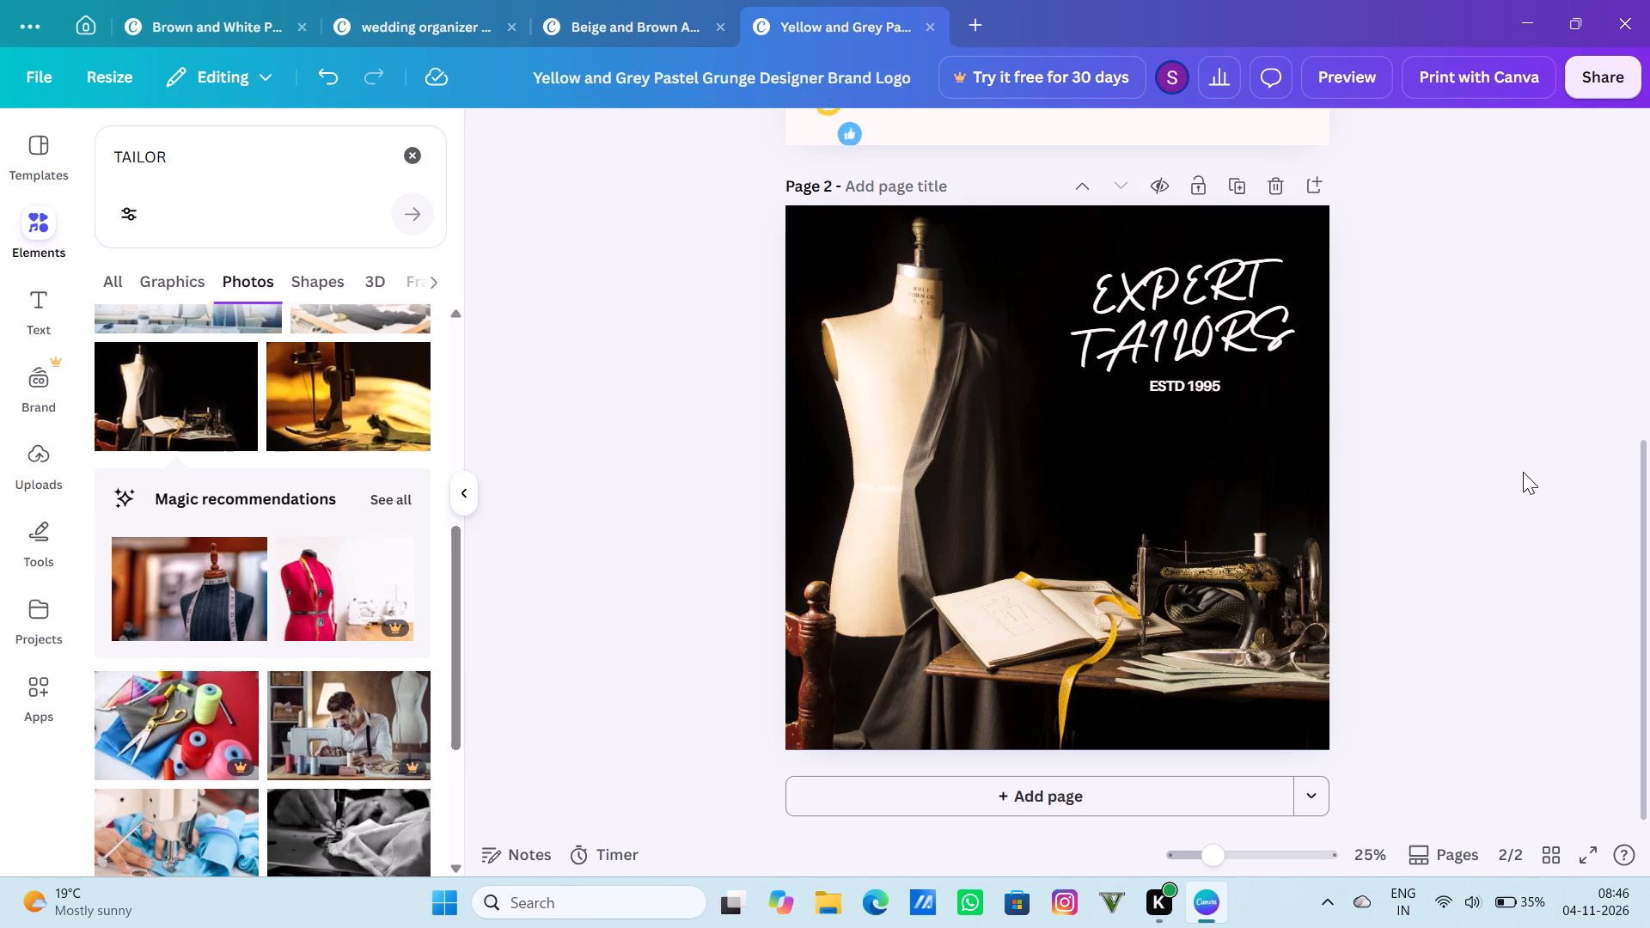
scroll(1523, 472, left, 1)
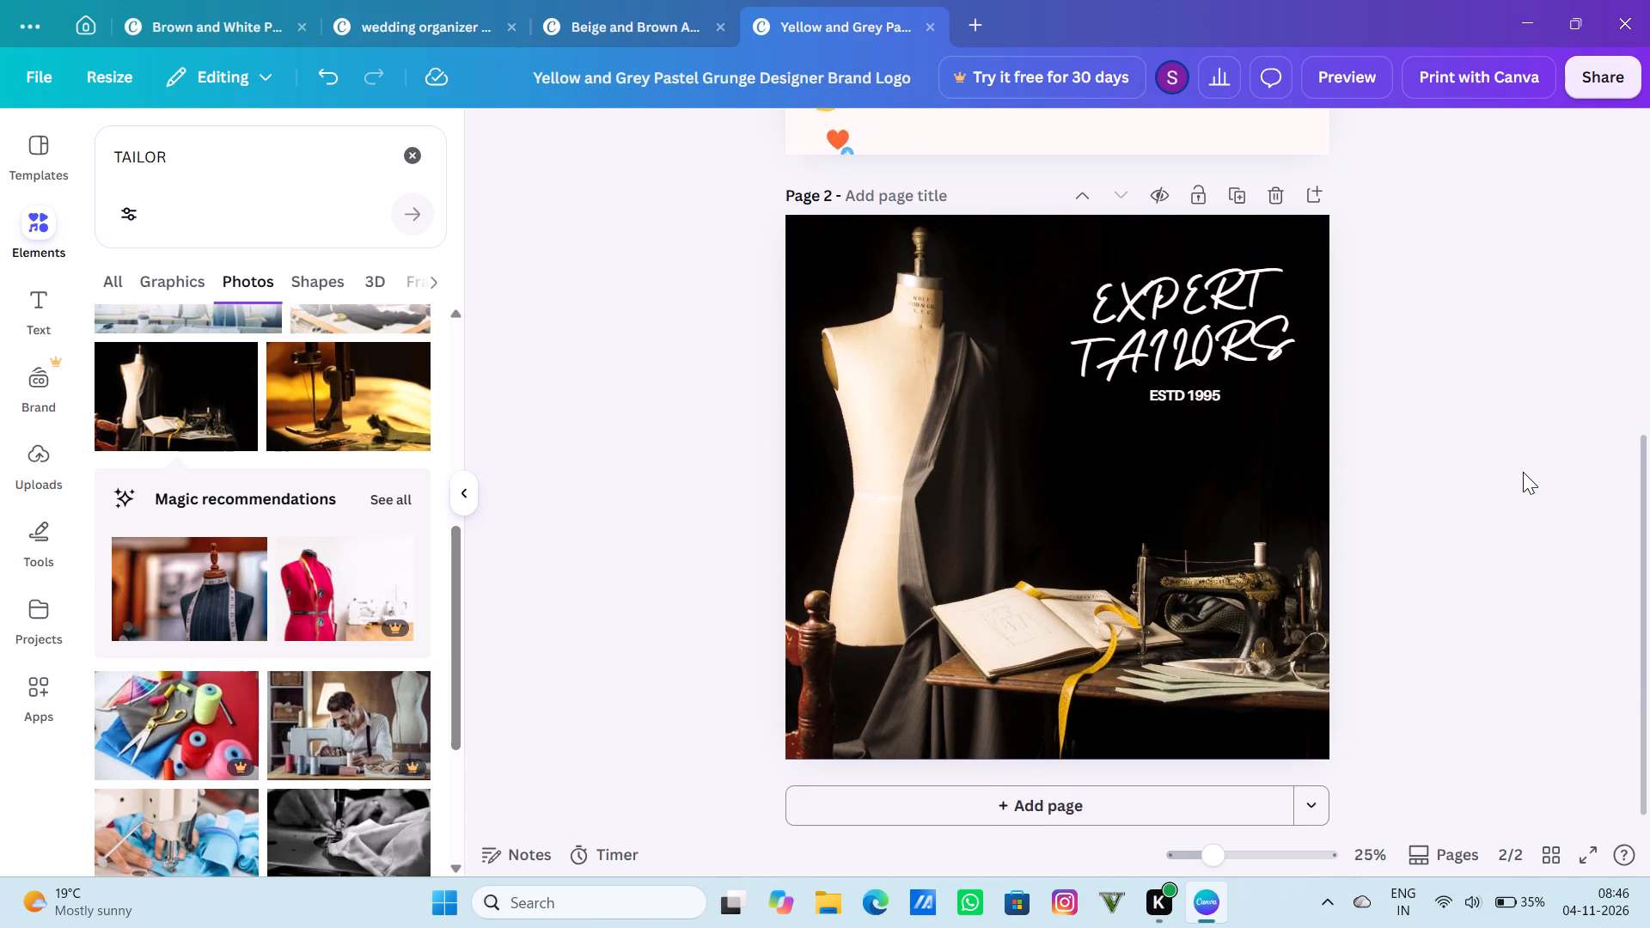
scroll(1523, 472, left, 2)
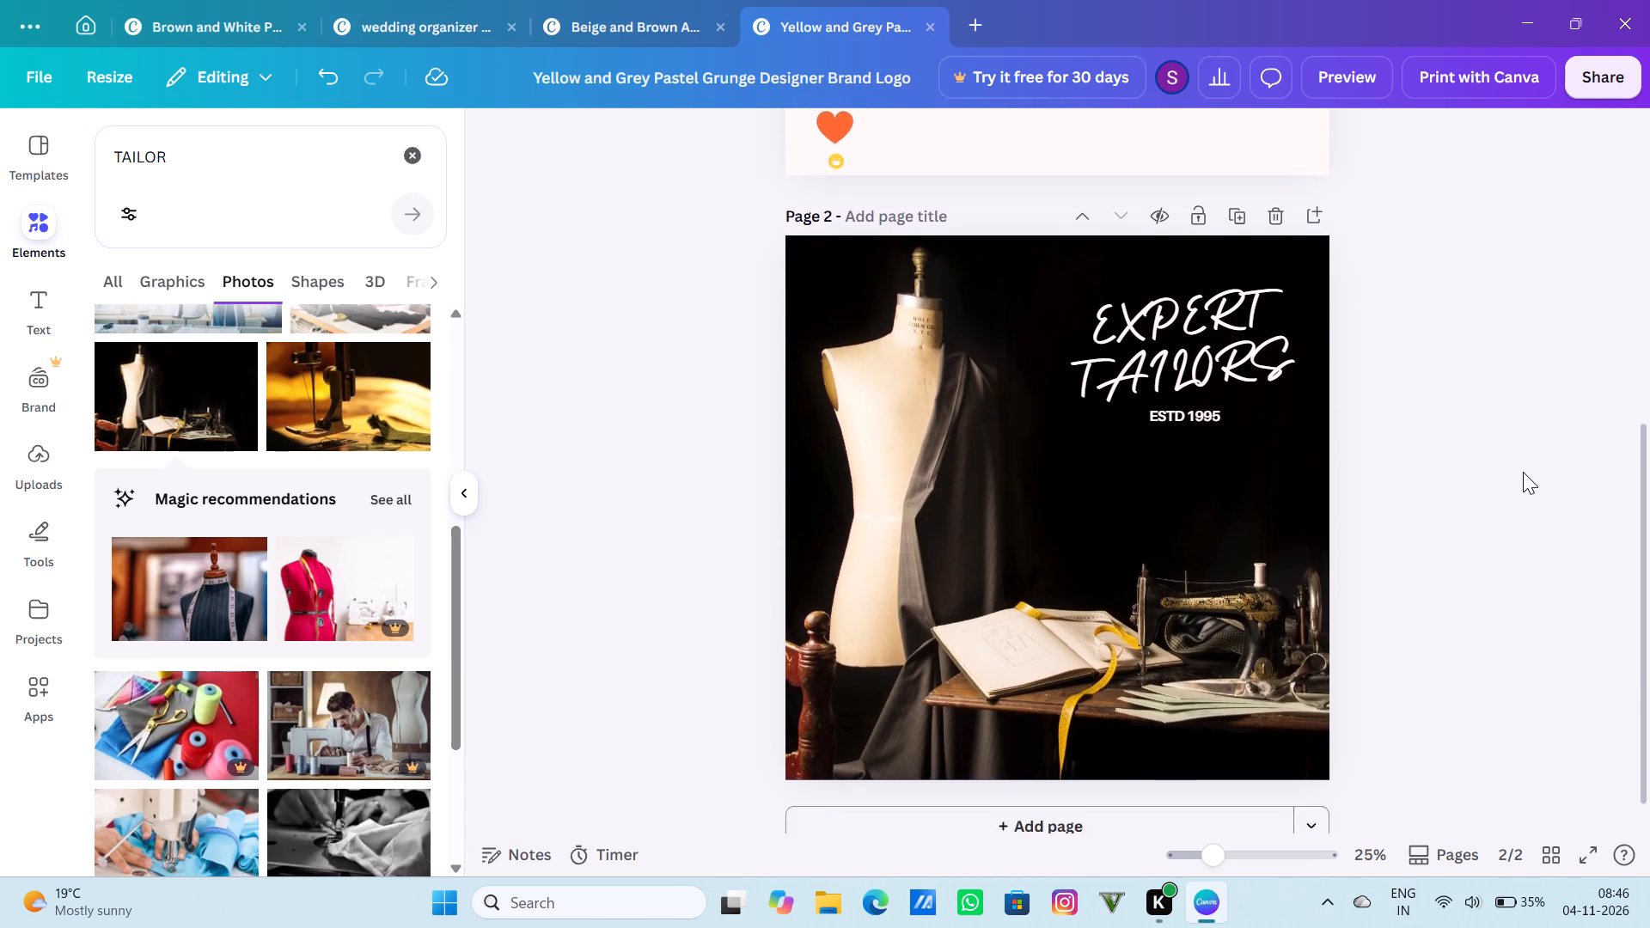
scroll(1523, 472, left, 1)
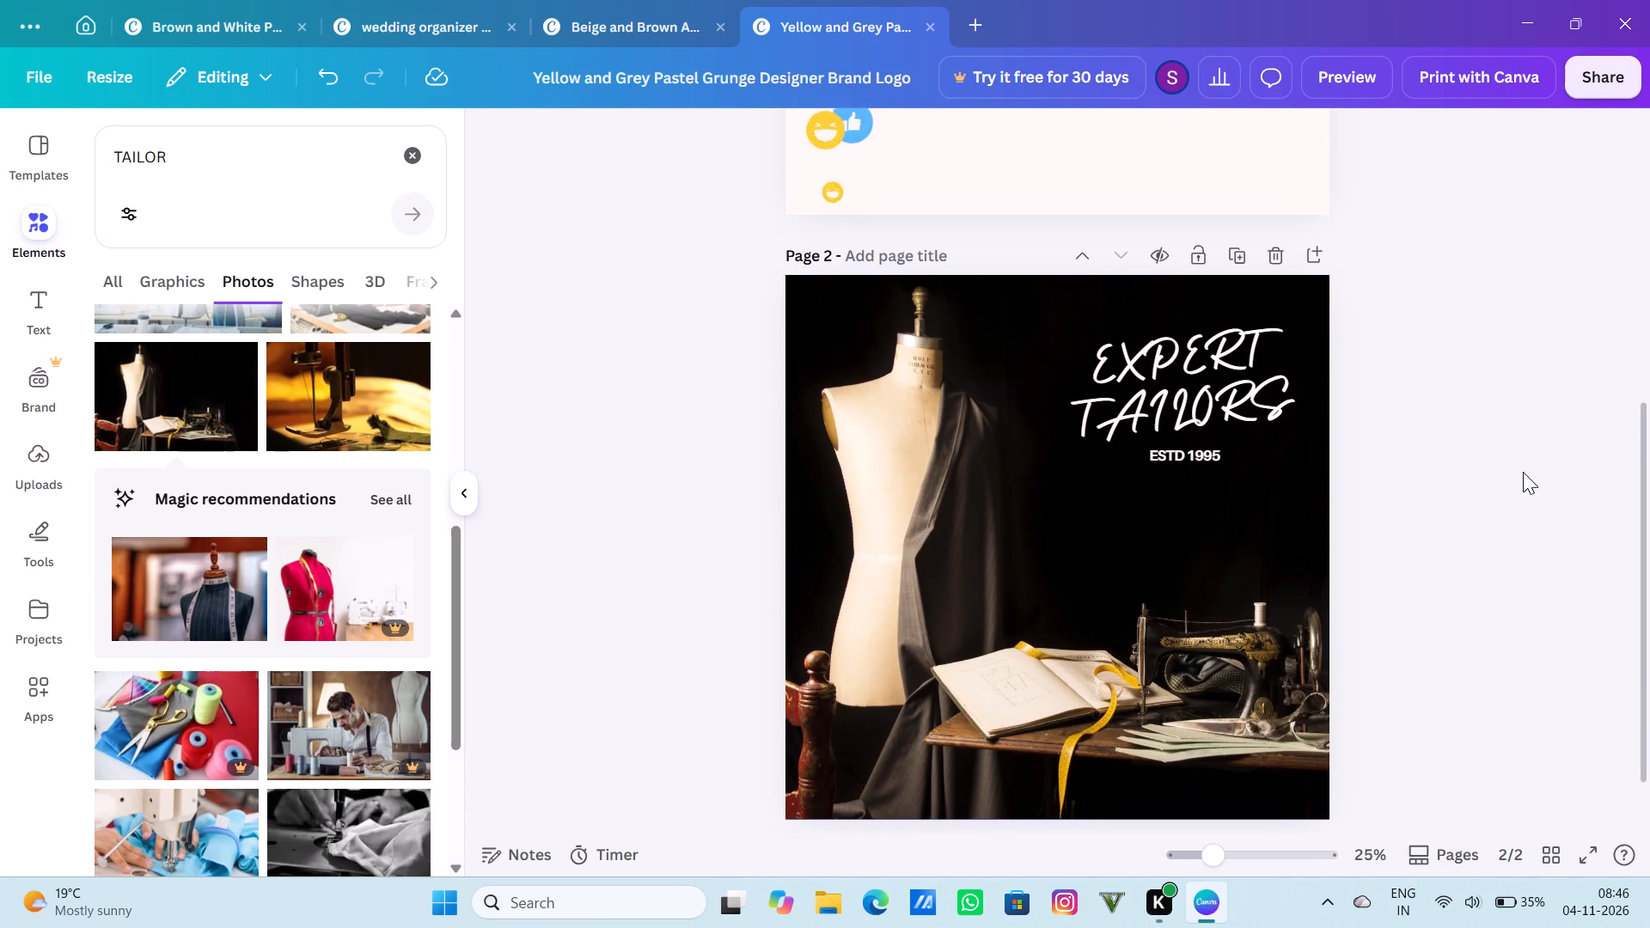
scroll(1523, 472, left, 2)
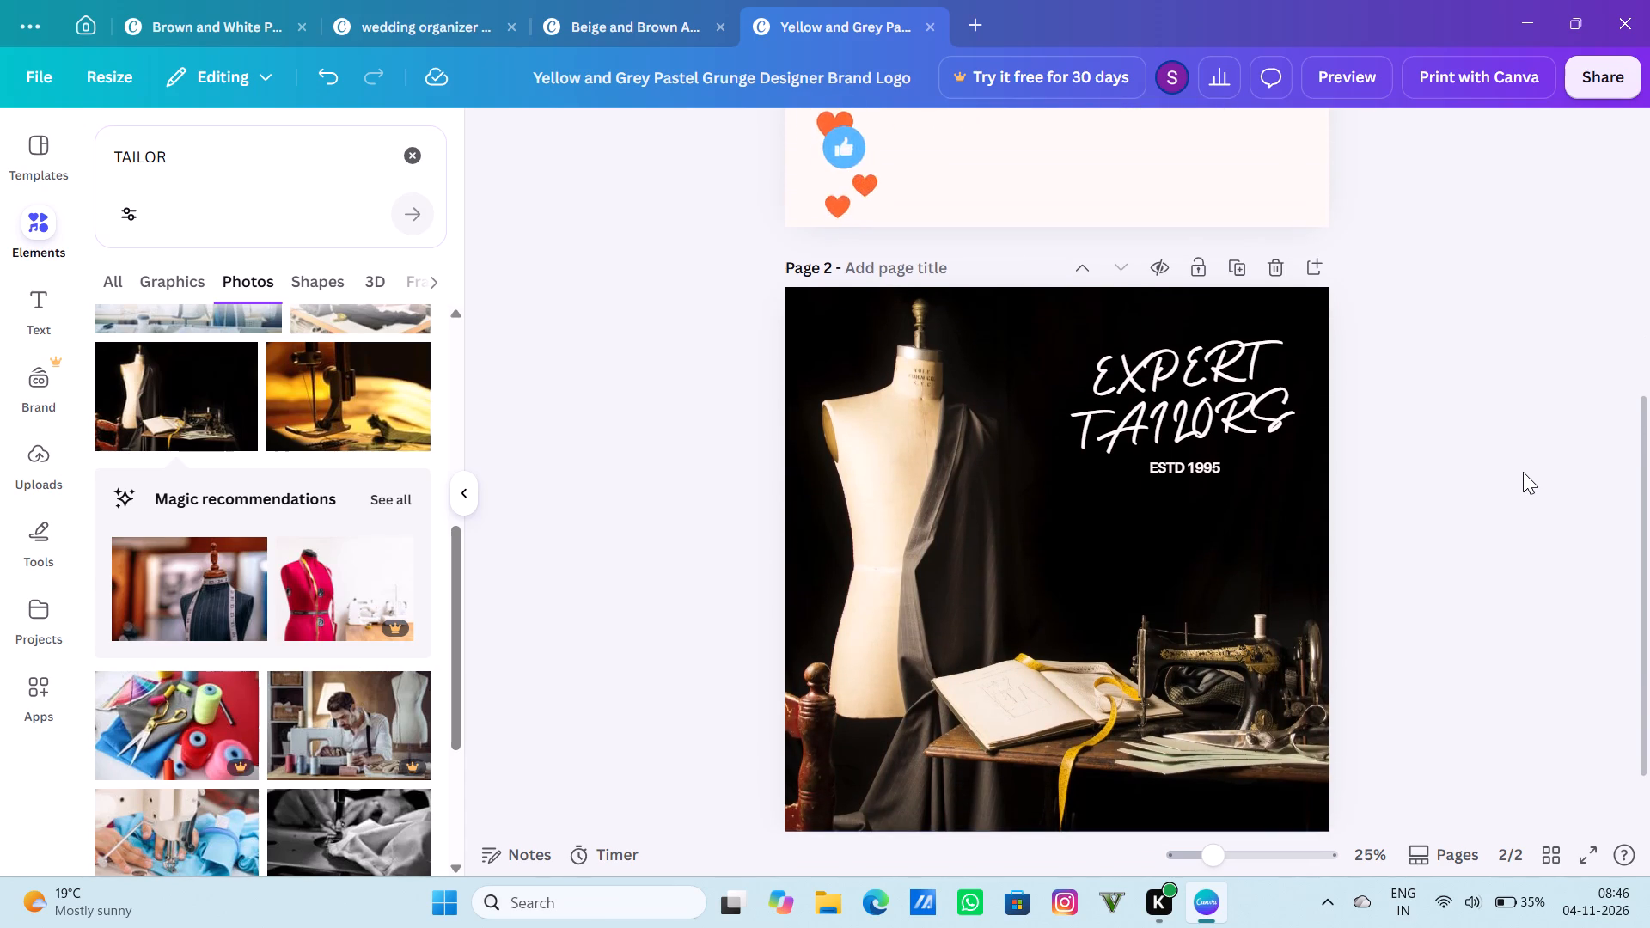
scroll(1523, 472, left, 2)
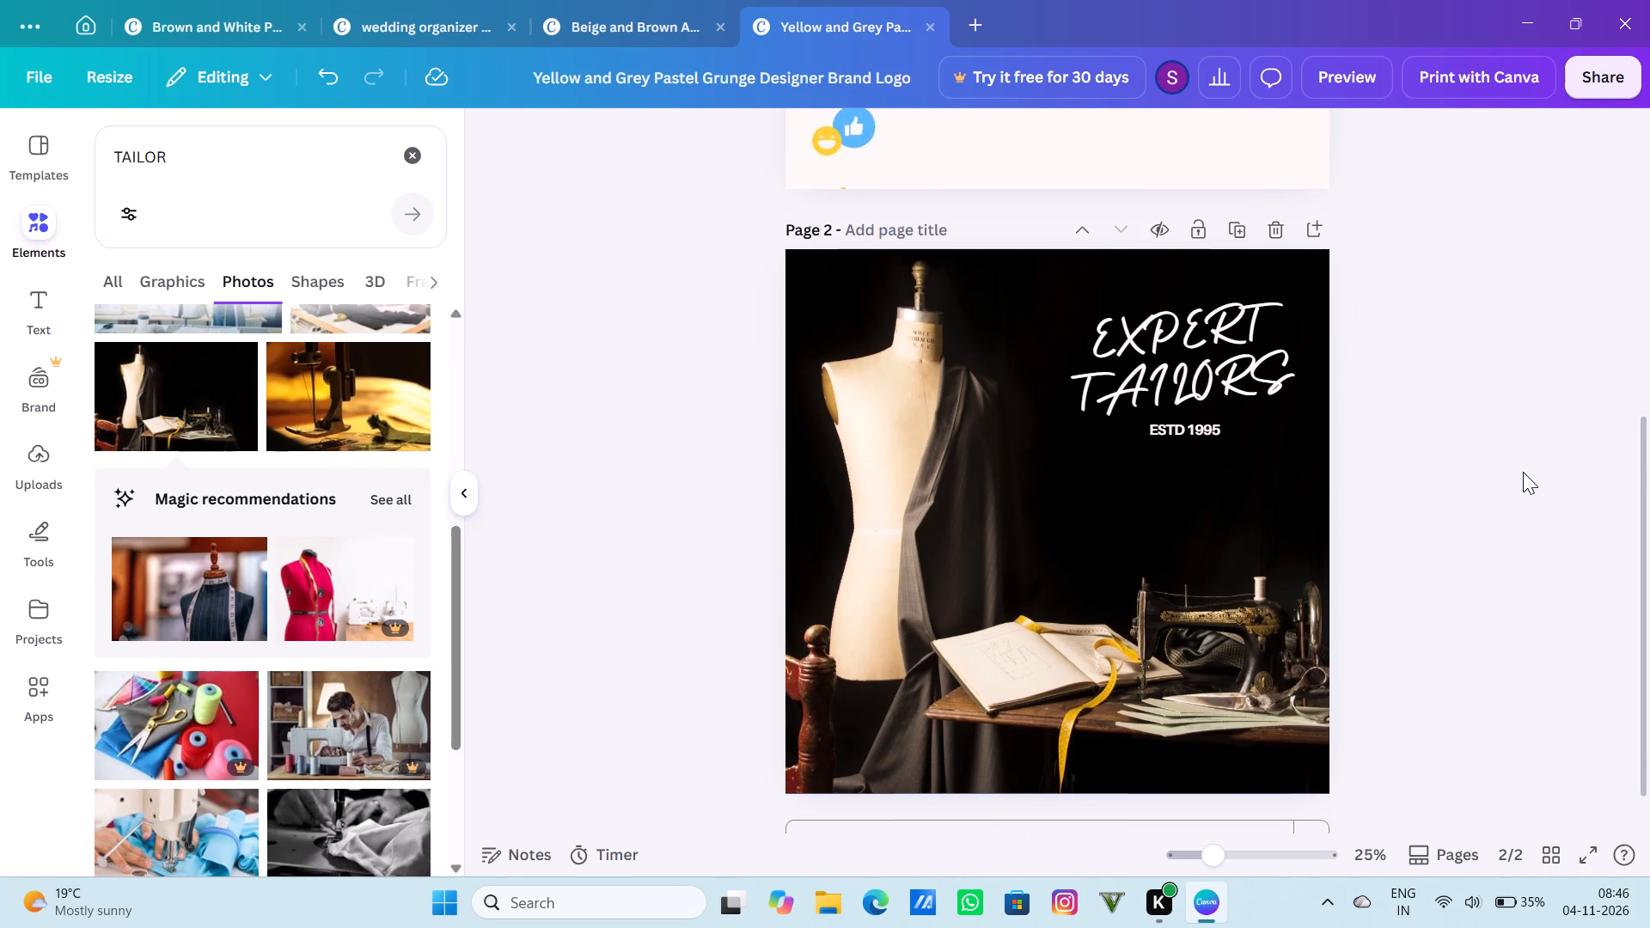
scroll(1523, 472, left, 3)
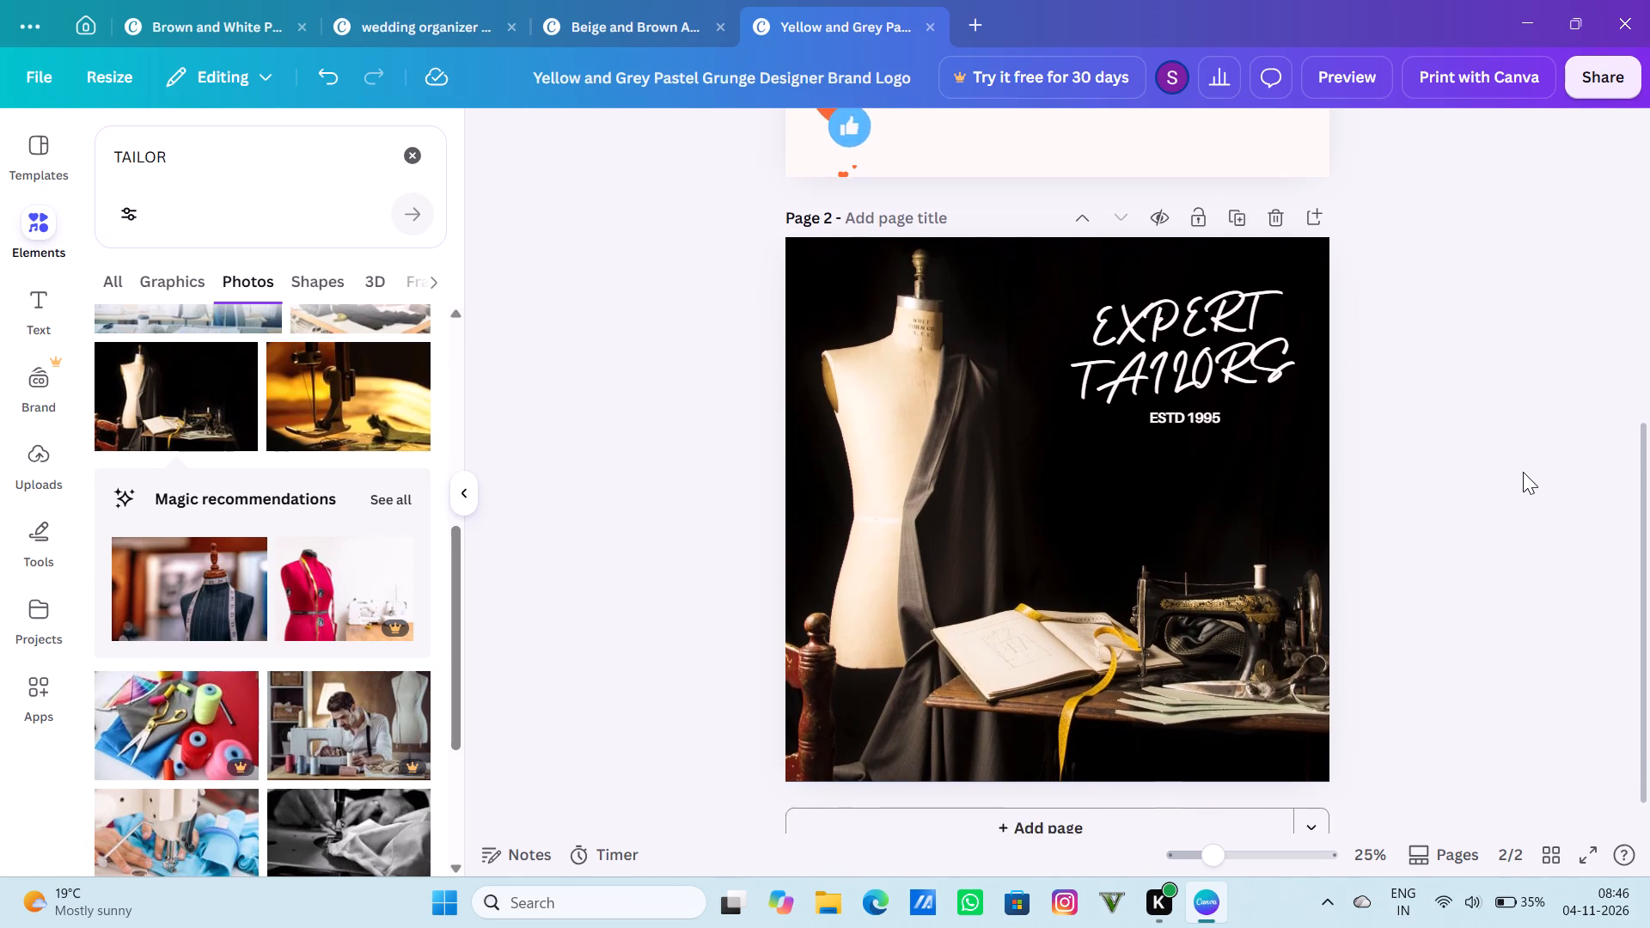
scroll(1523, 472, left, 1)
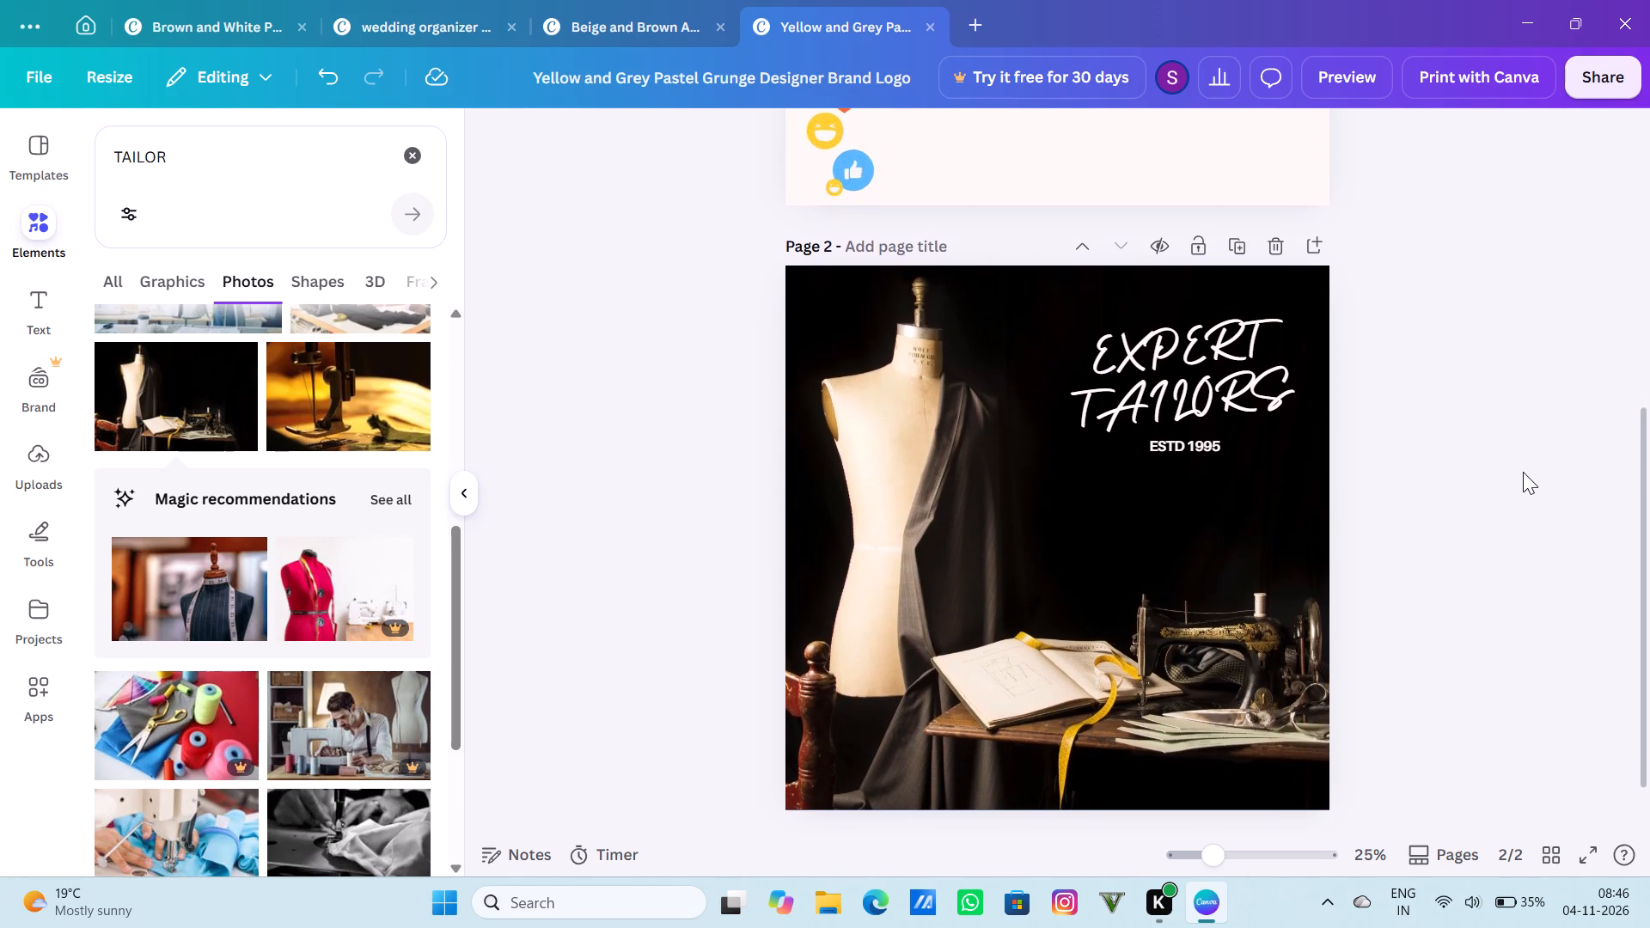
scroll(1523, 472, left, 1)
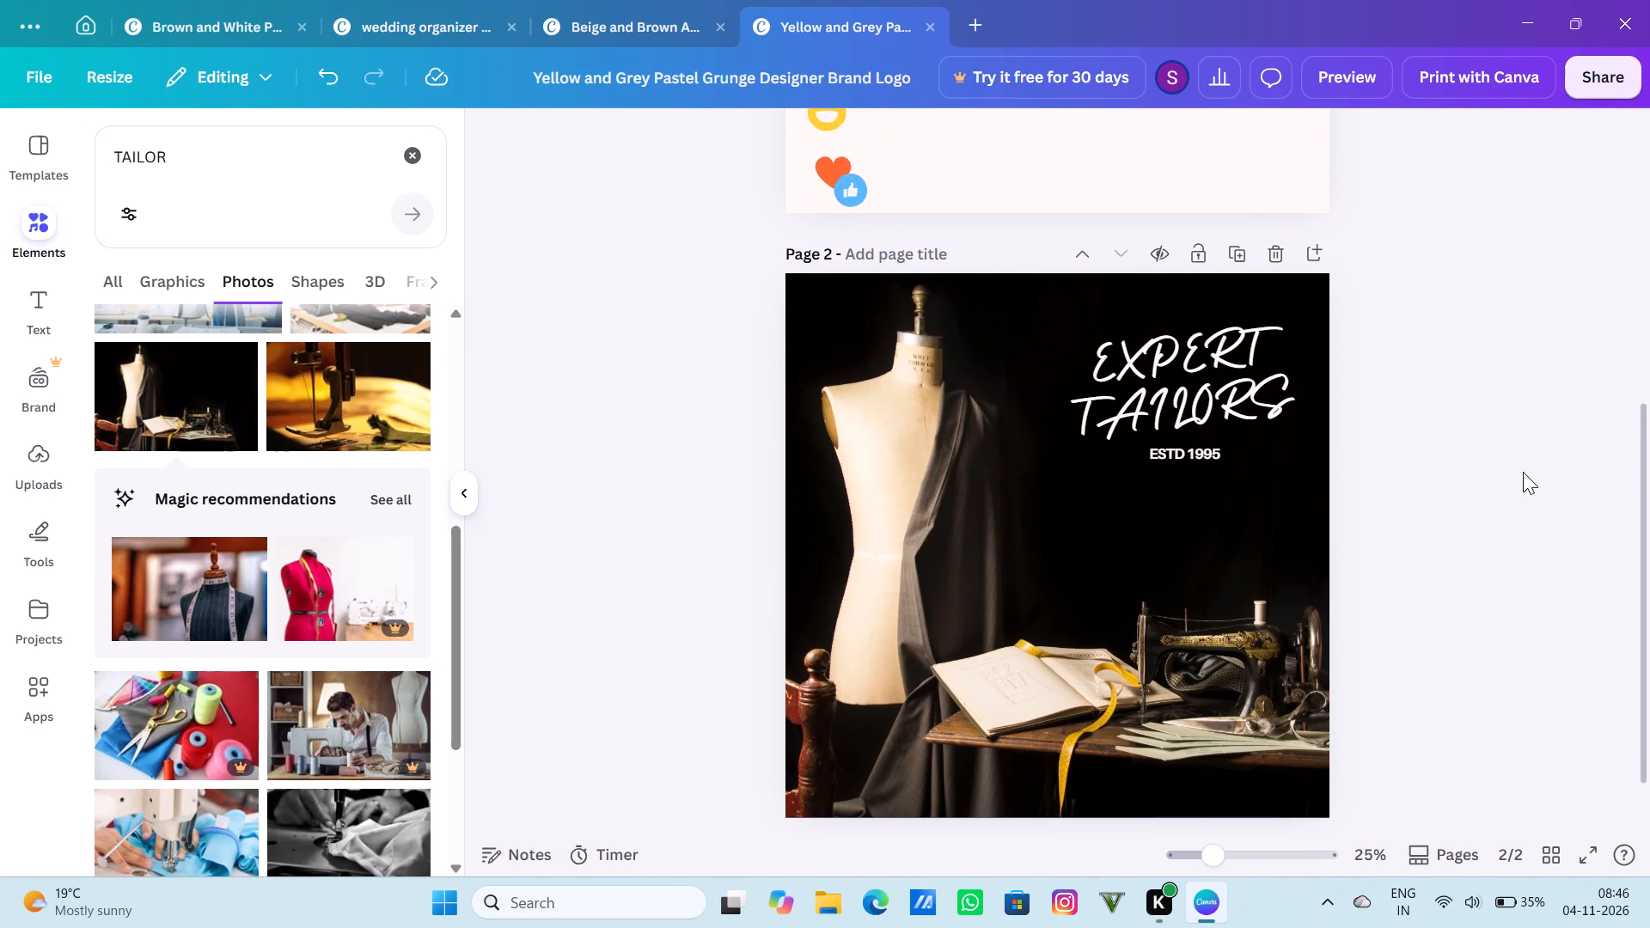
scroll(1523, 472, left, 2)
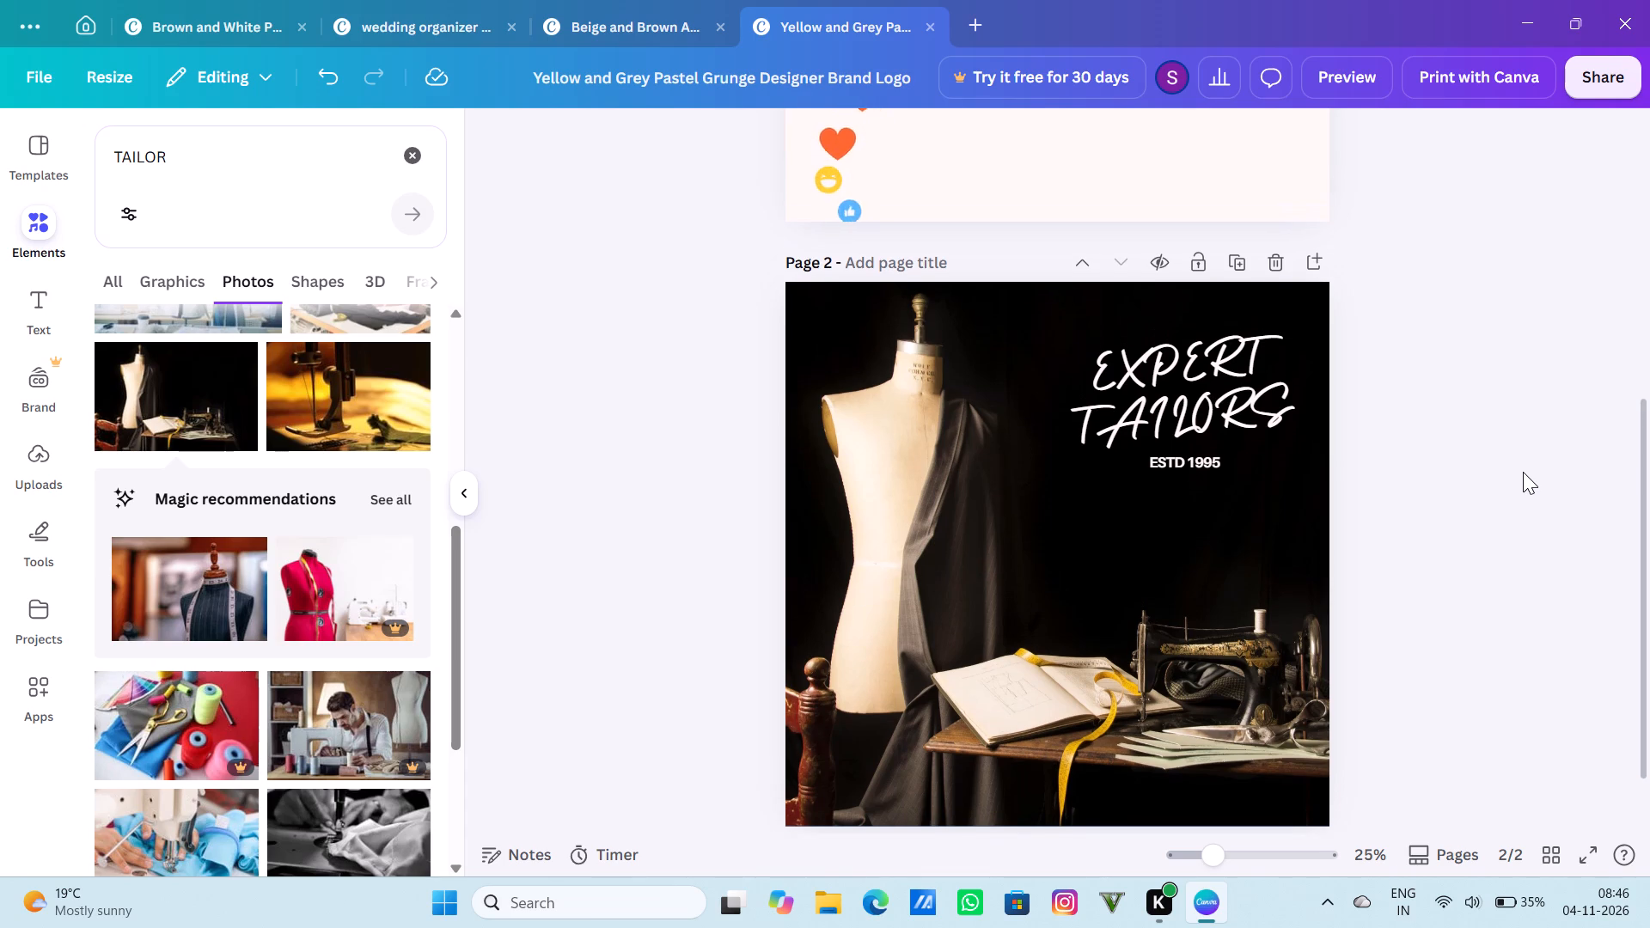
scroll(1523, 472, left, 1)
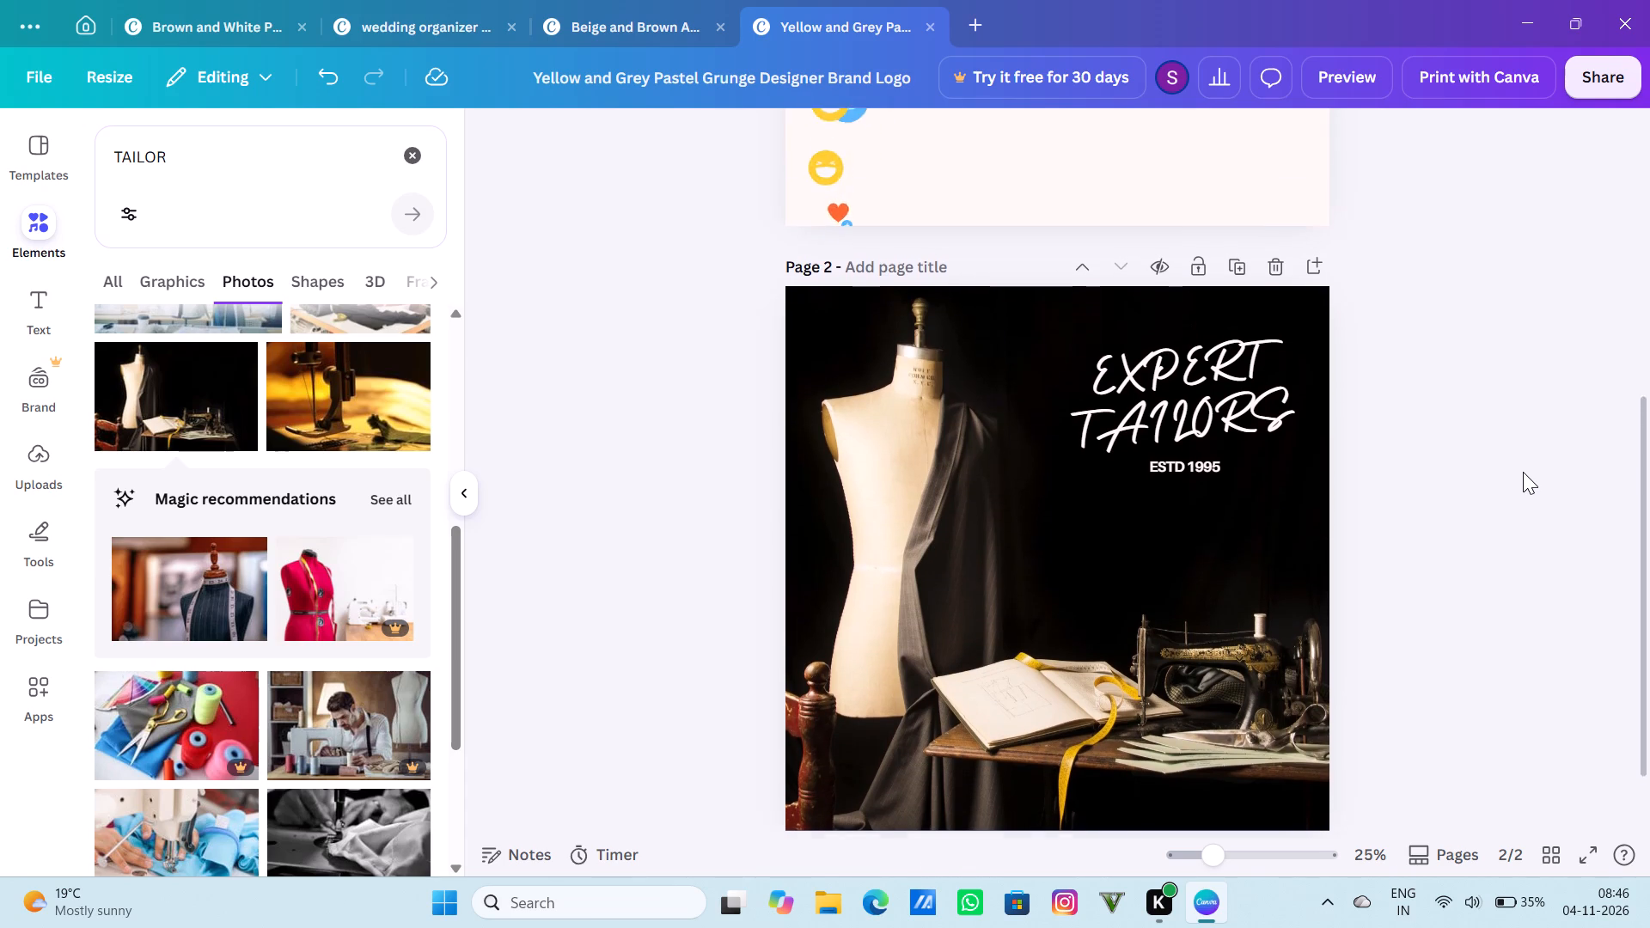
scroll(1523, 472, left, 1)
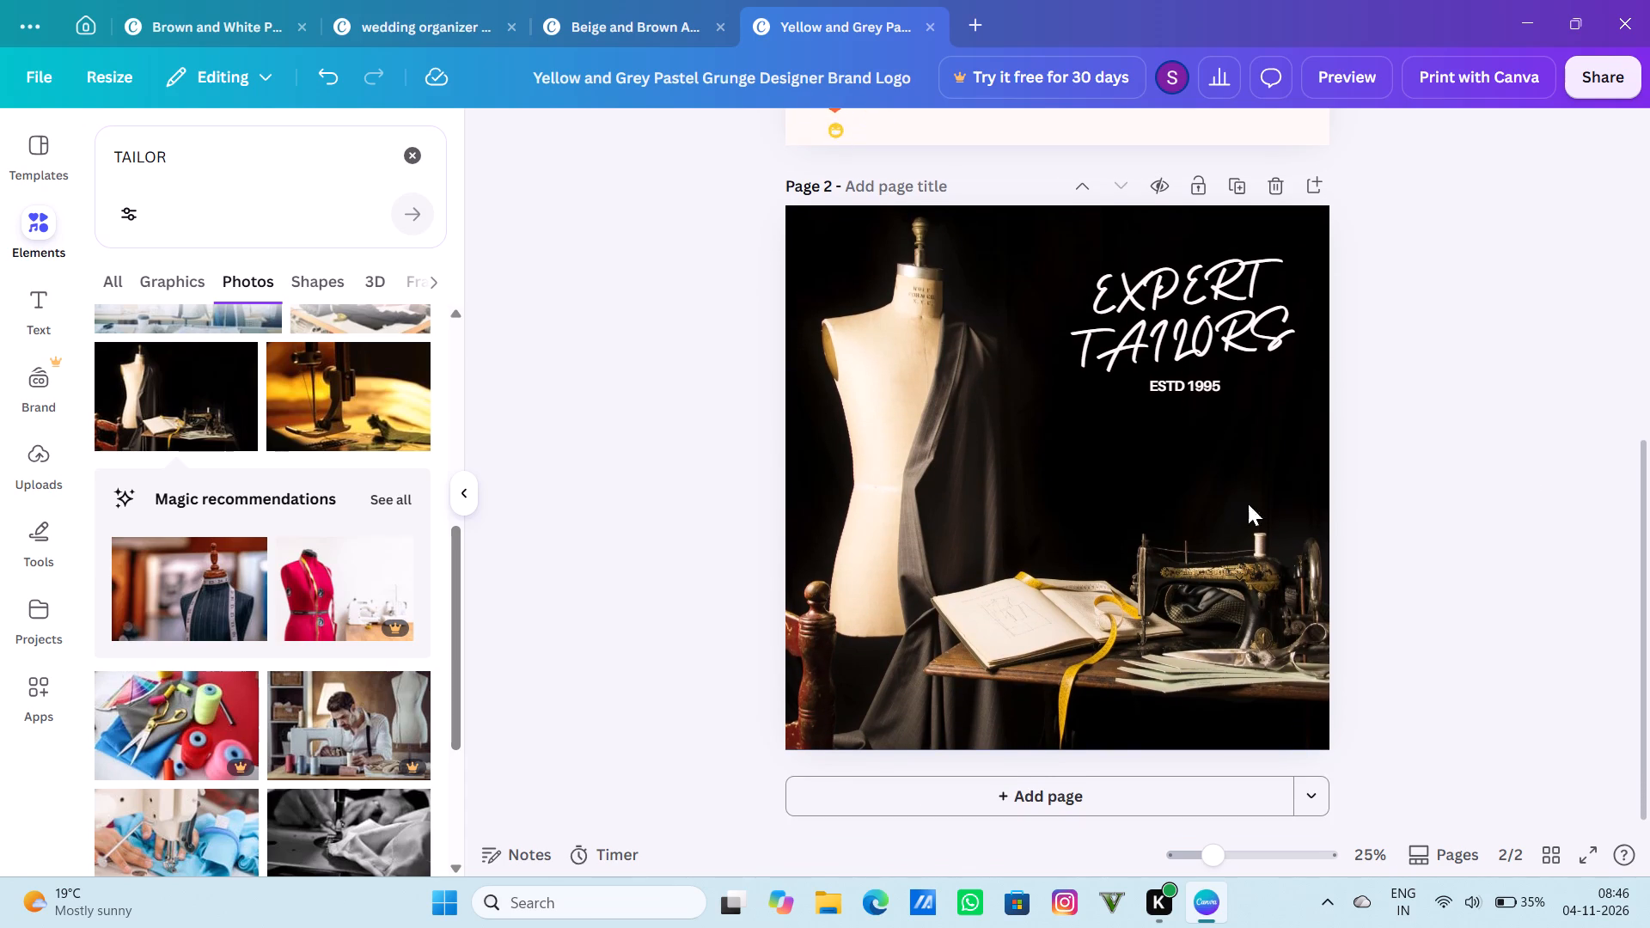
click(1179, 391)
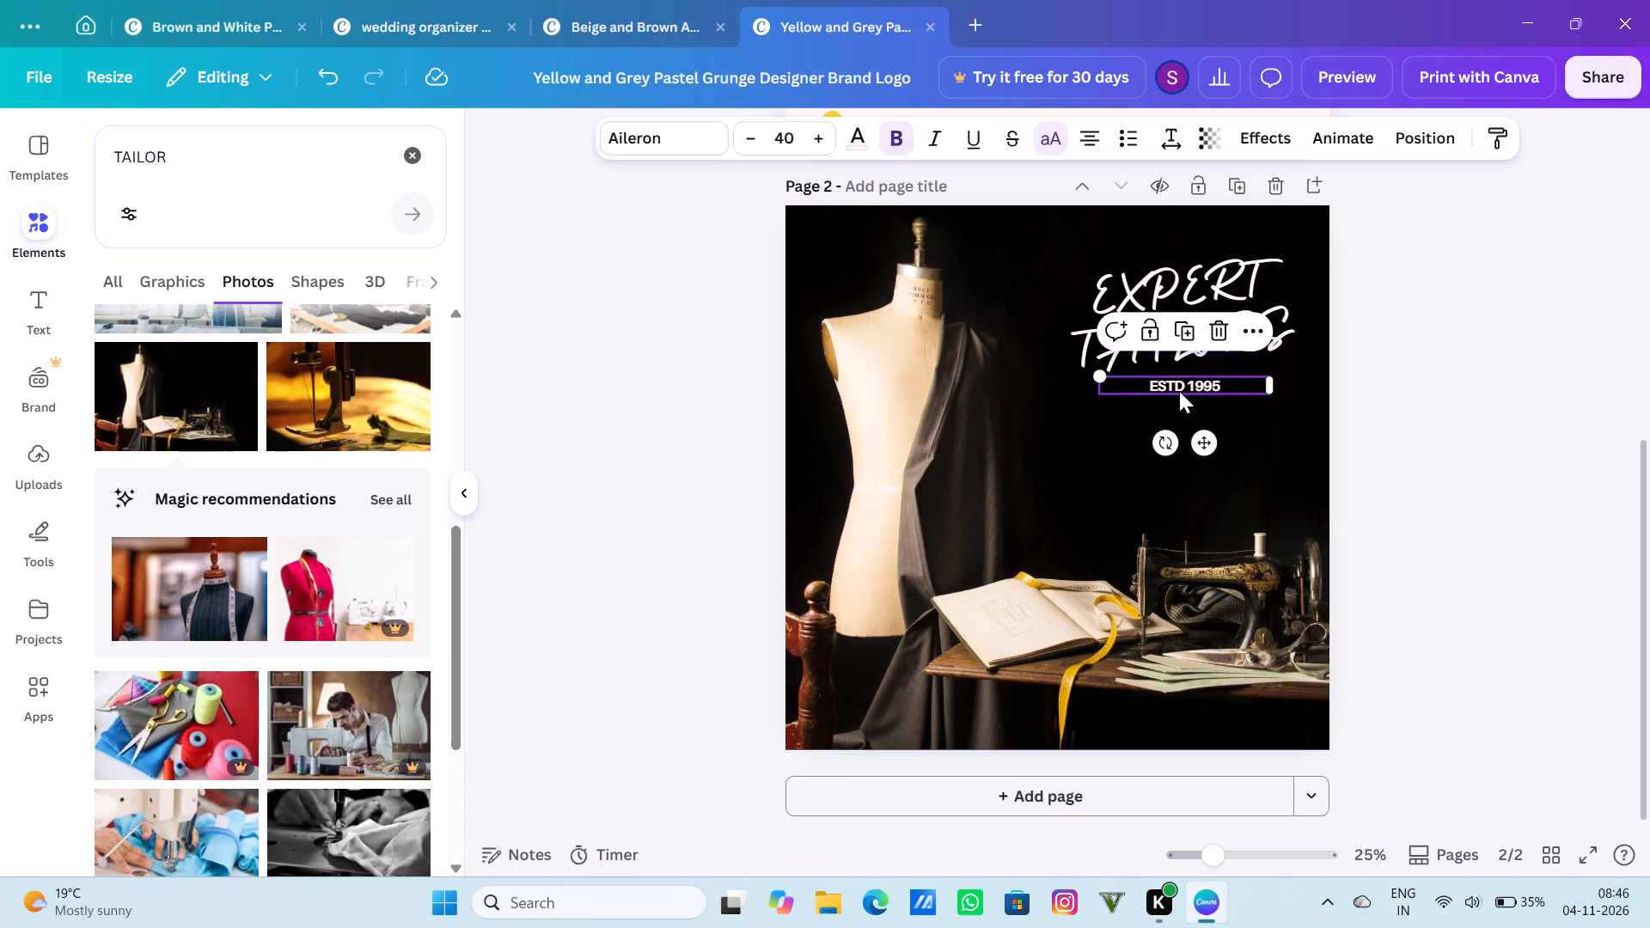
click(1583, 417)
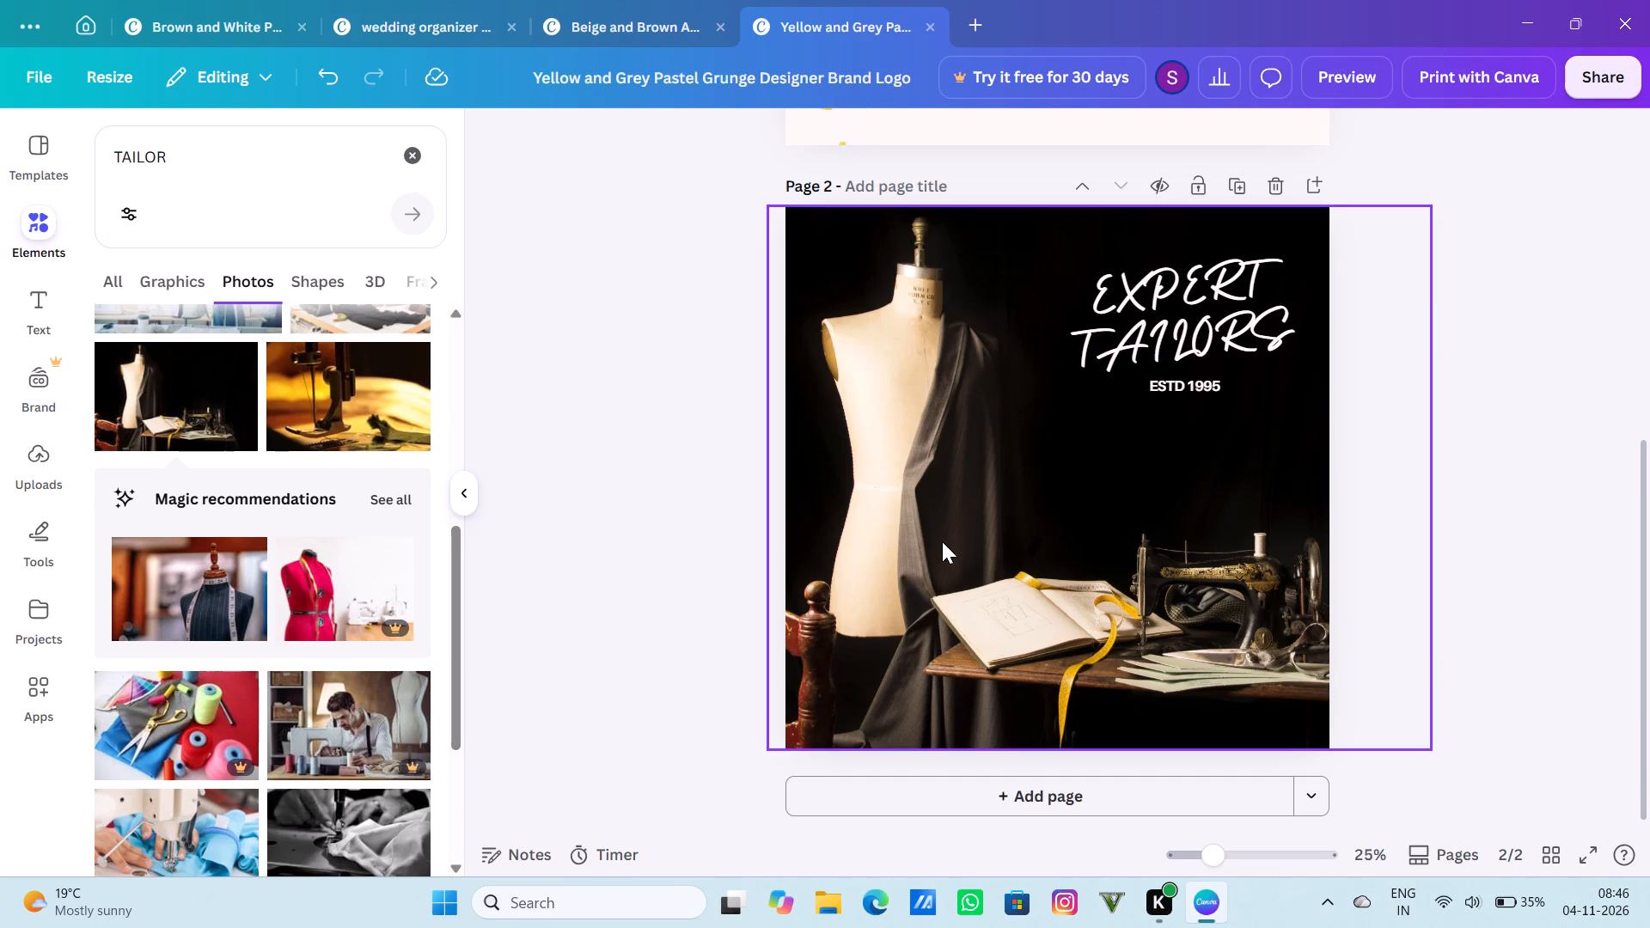
Add a new page 3 after the dress-form logo page.
scroll(942, 541, down, 2)
click(1020, 805)
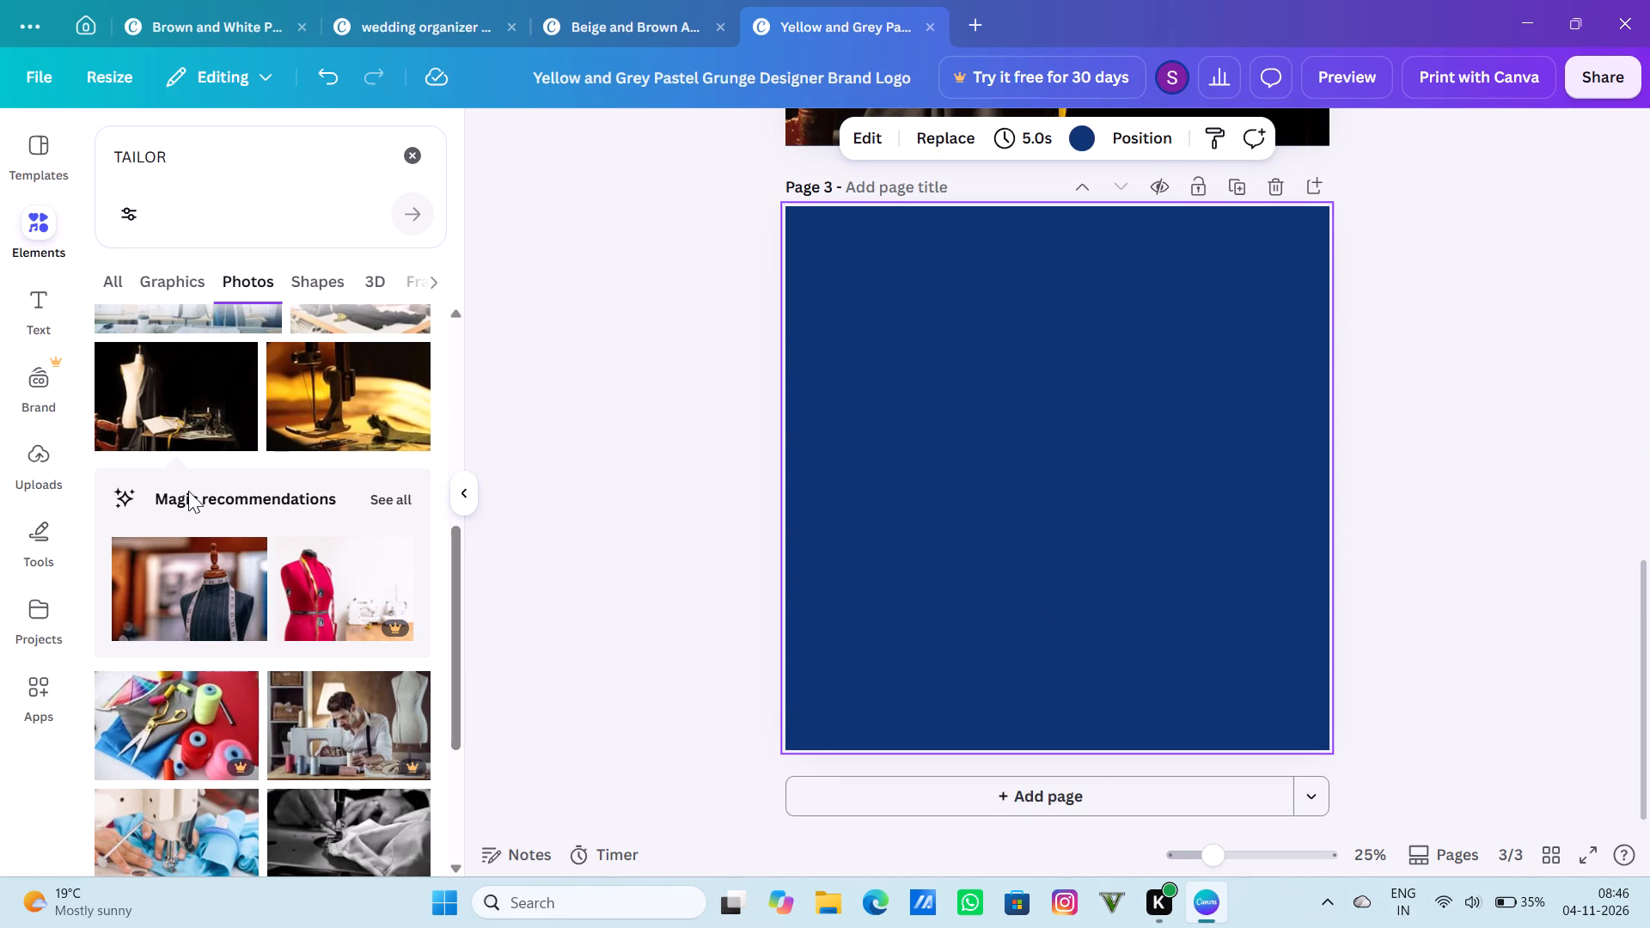
Add the amber-lit sewing-machine needle photo from the TAILOR photo results to page 3.
click(348, 396)
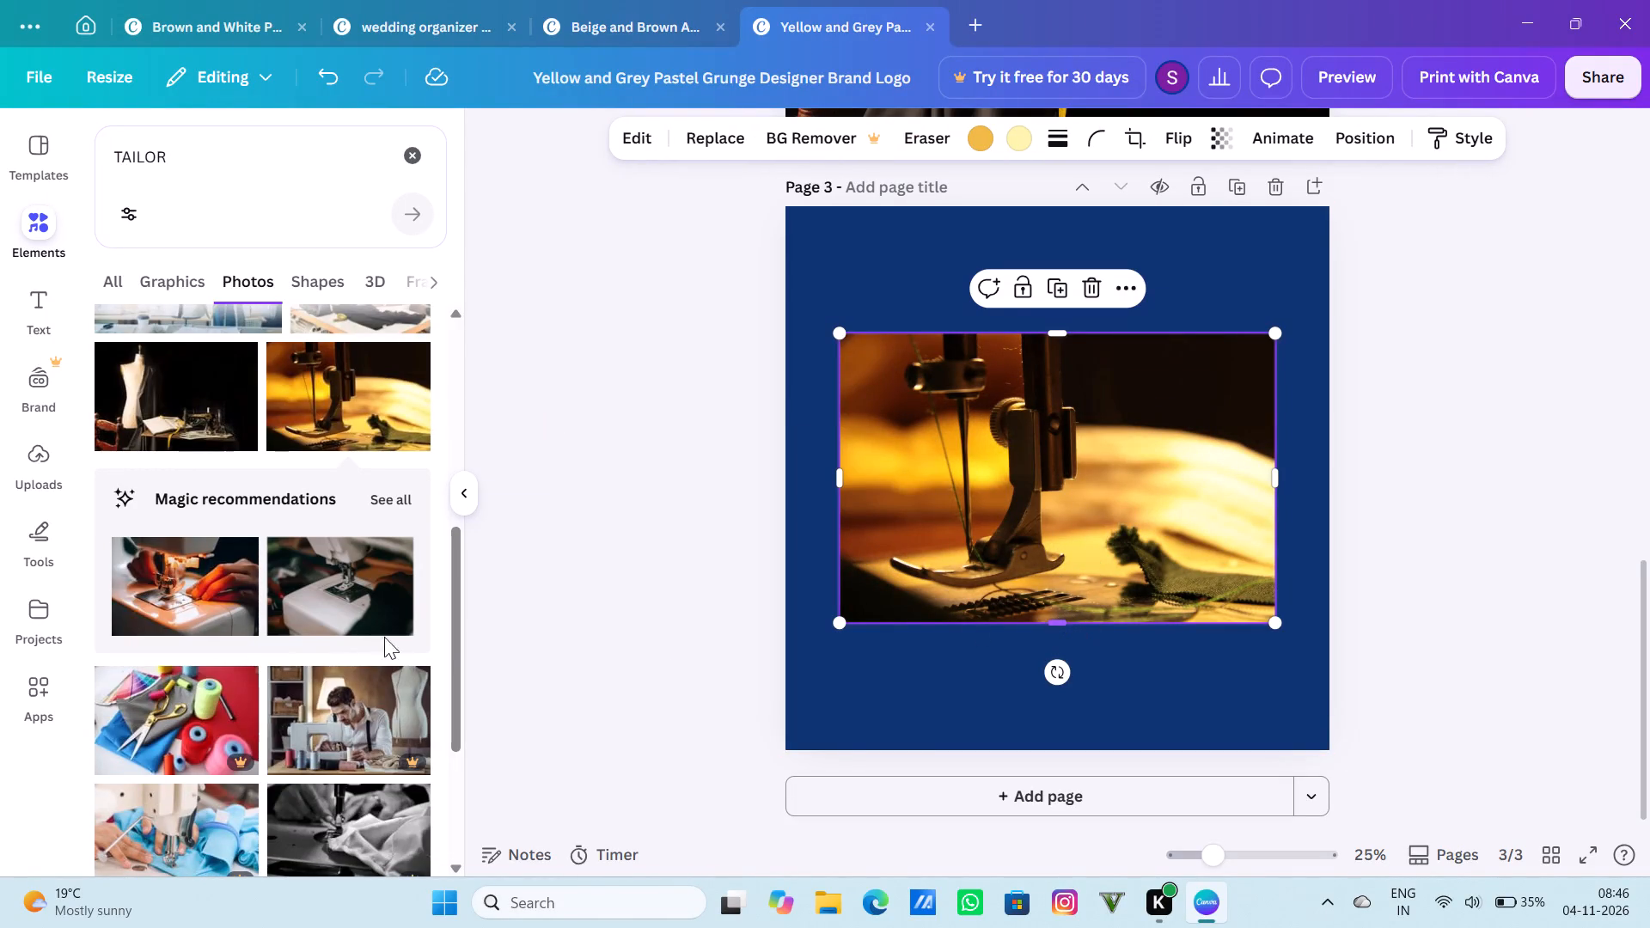
Add the TAILOR search photo of a designer holding a tablet behind a desk with thread spools and coloured pencils to page 3.
scroll(296, 633, down, 3)
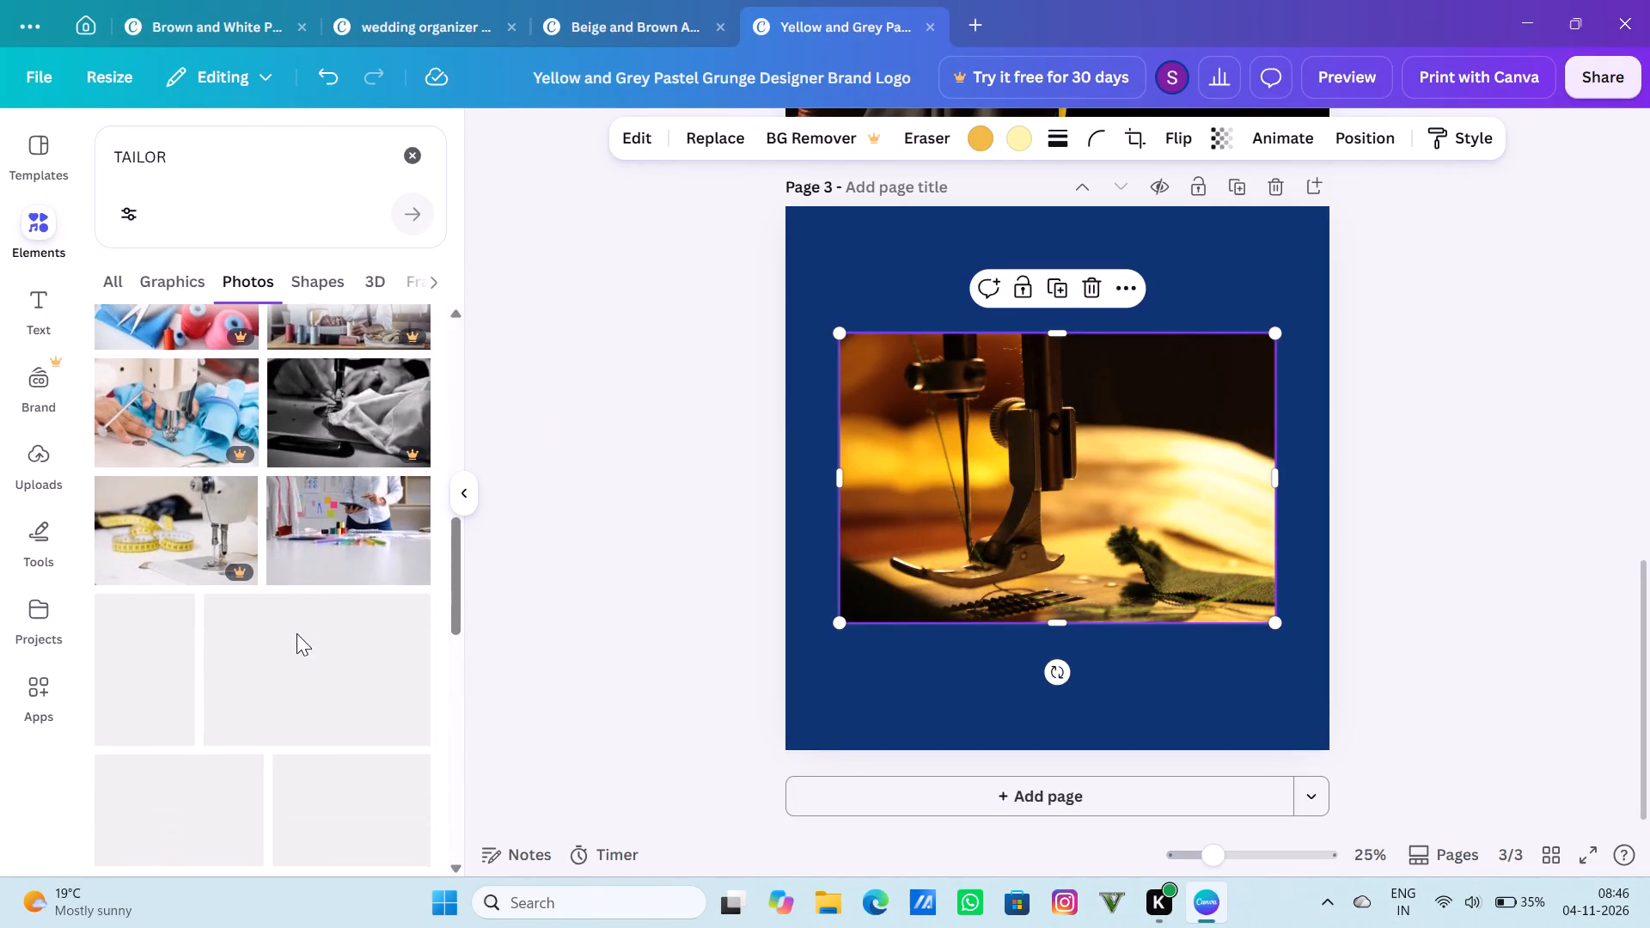
scroll(296, 633, down, 1)
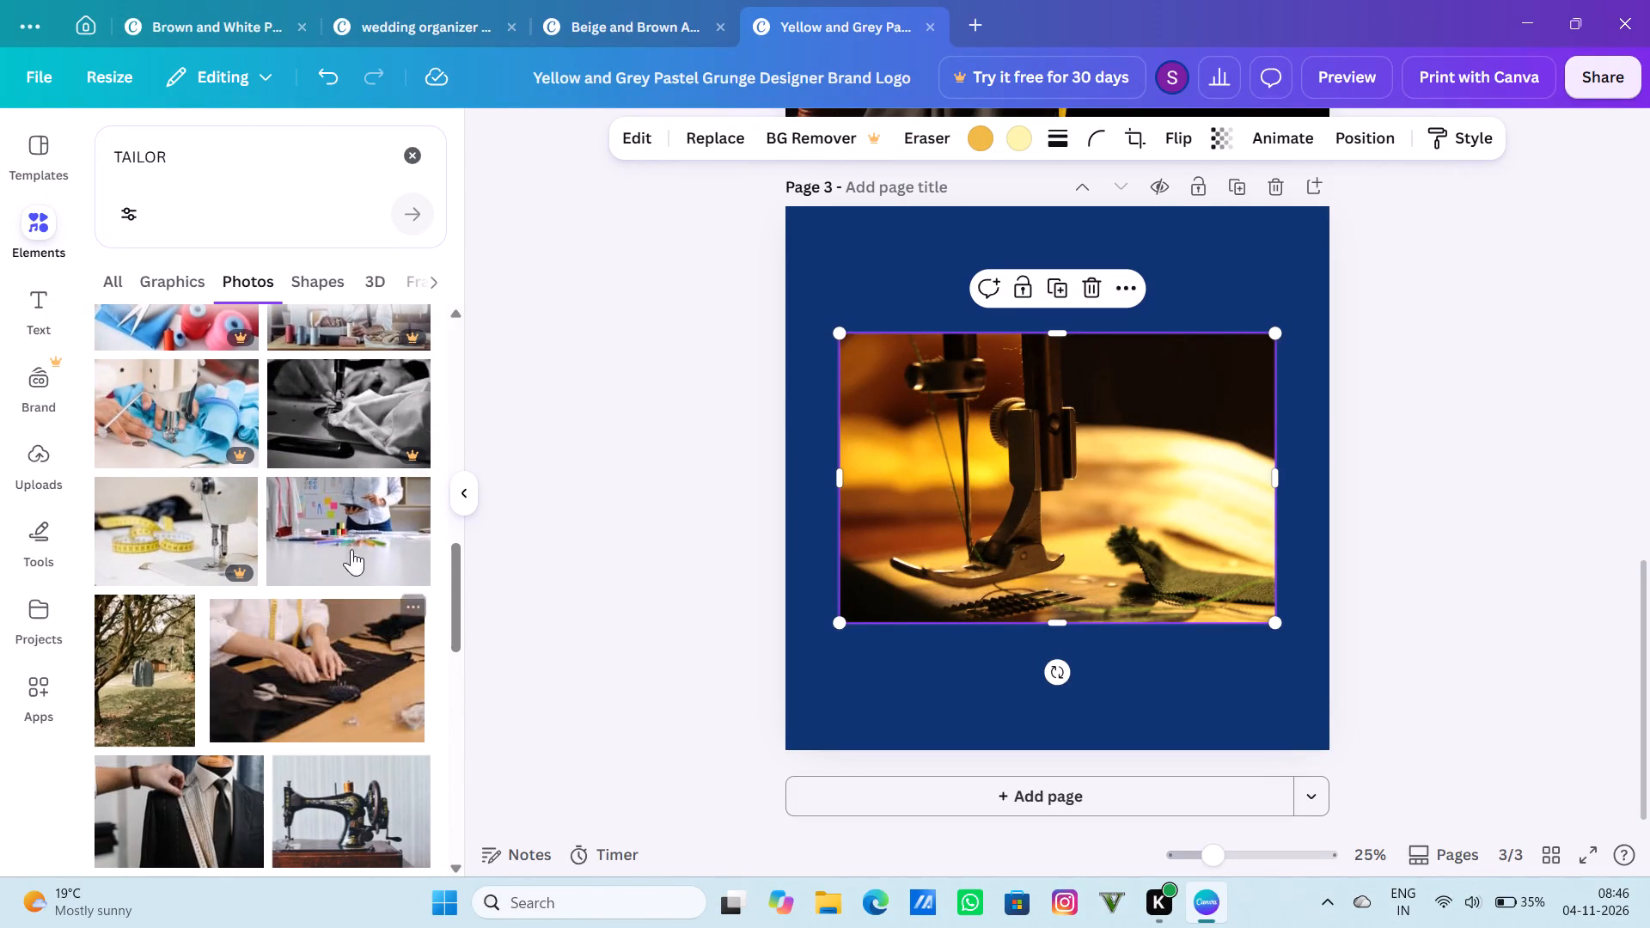
click(361, 525)
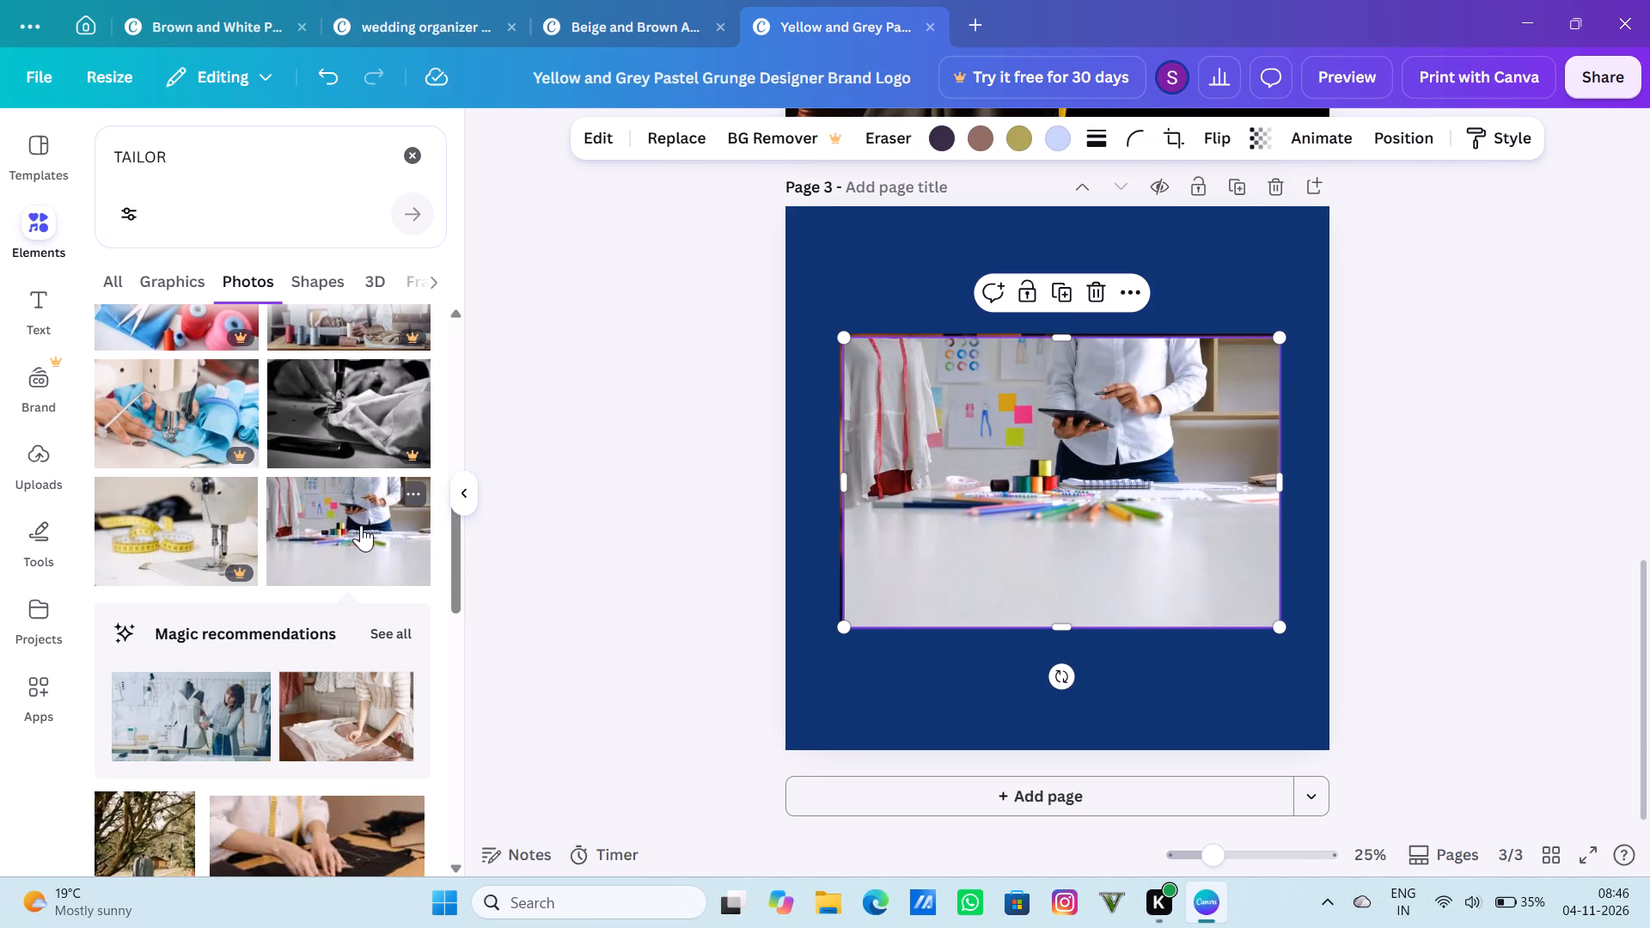
Shift the designer-with-tablet photo aside on page 3 and delete the amber sewing-machine needle photo beneath it.
drag(1120, 498, 1501, 495)
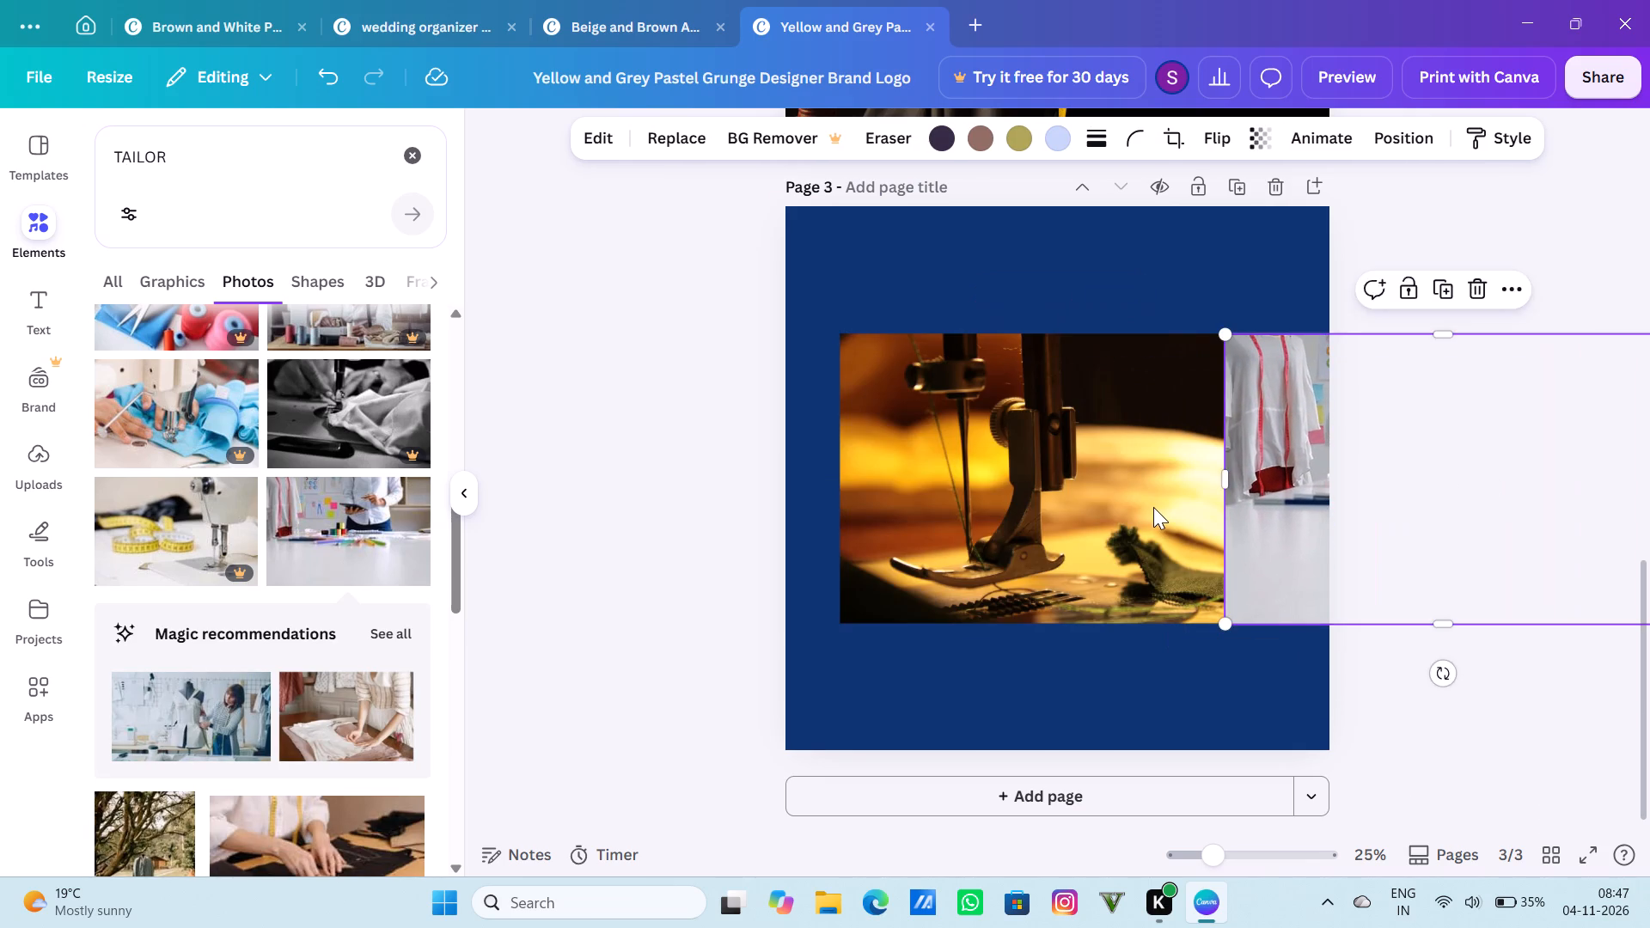
click(1152, 507)
click(1104, 281)
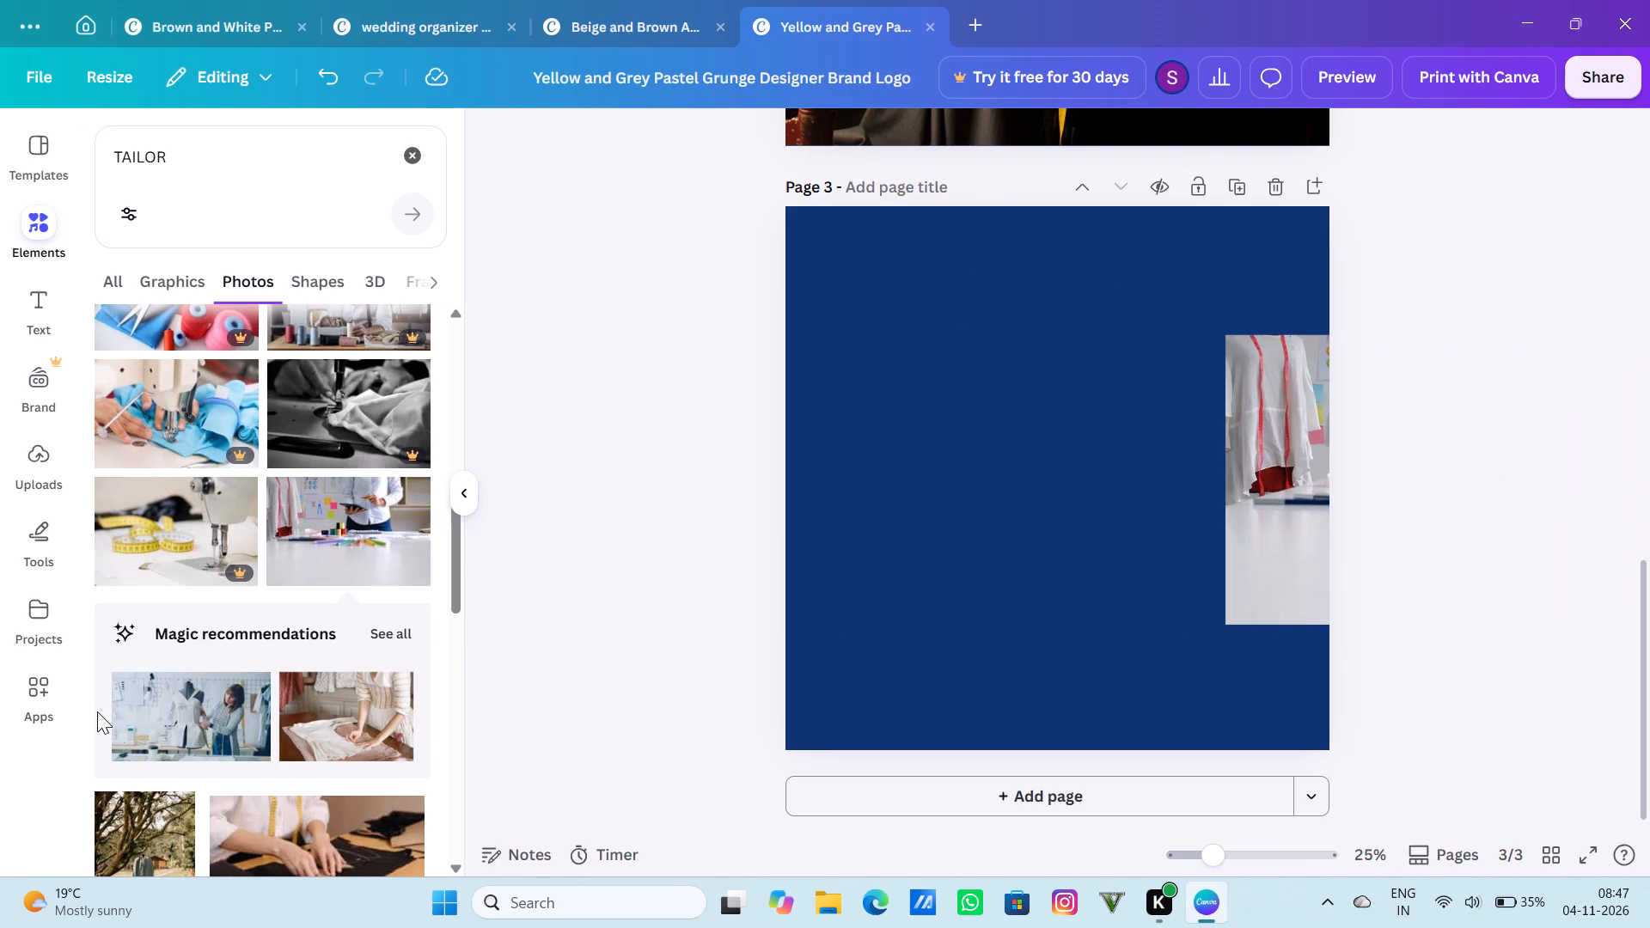
Browse further through the TAILOR photo results for other tailoring images.
scroll(239, 713, down, 3)
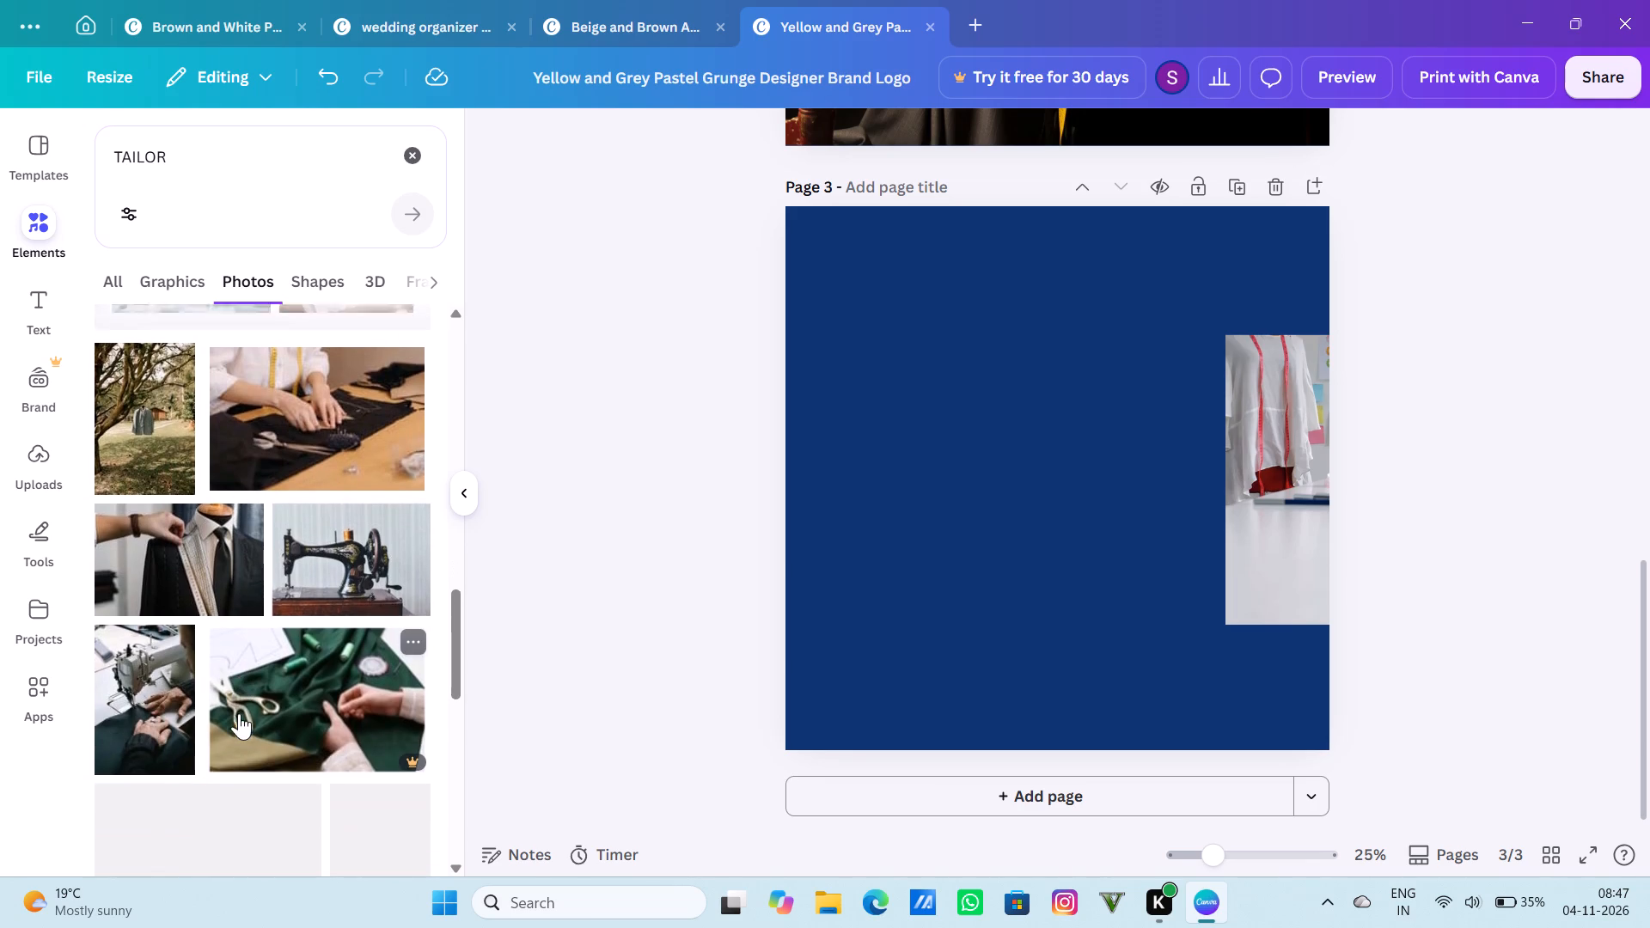
scroll(239, 713, down, 3)
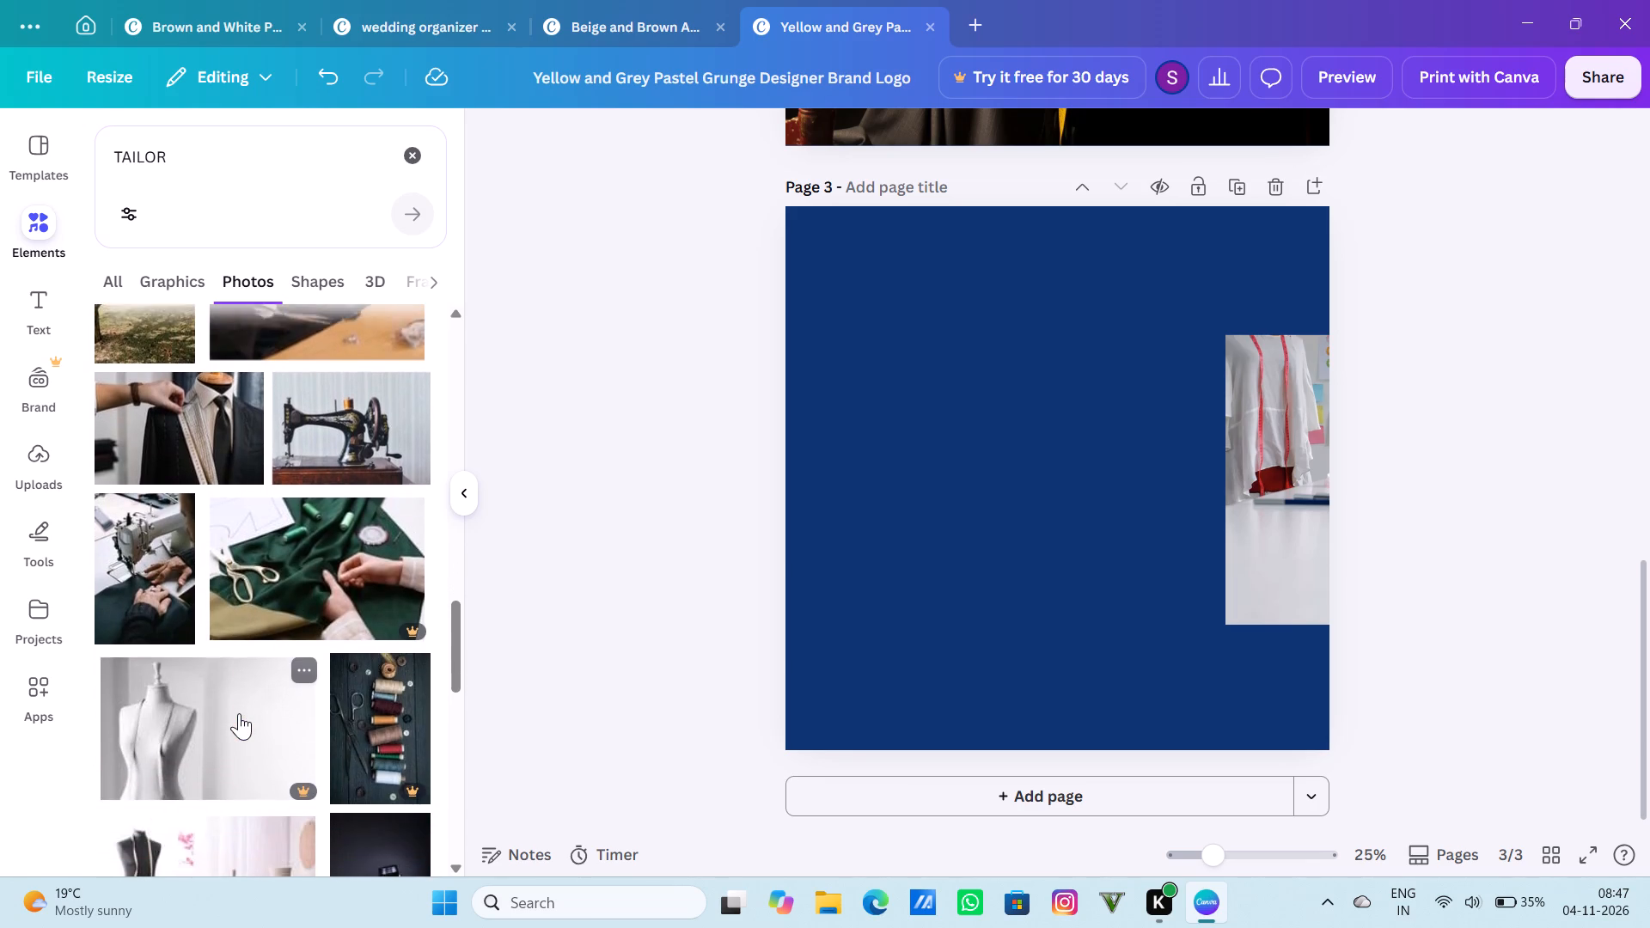
scroll(239, 713, down, 3)
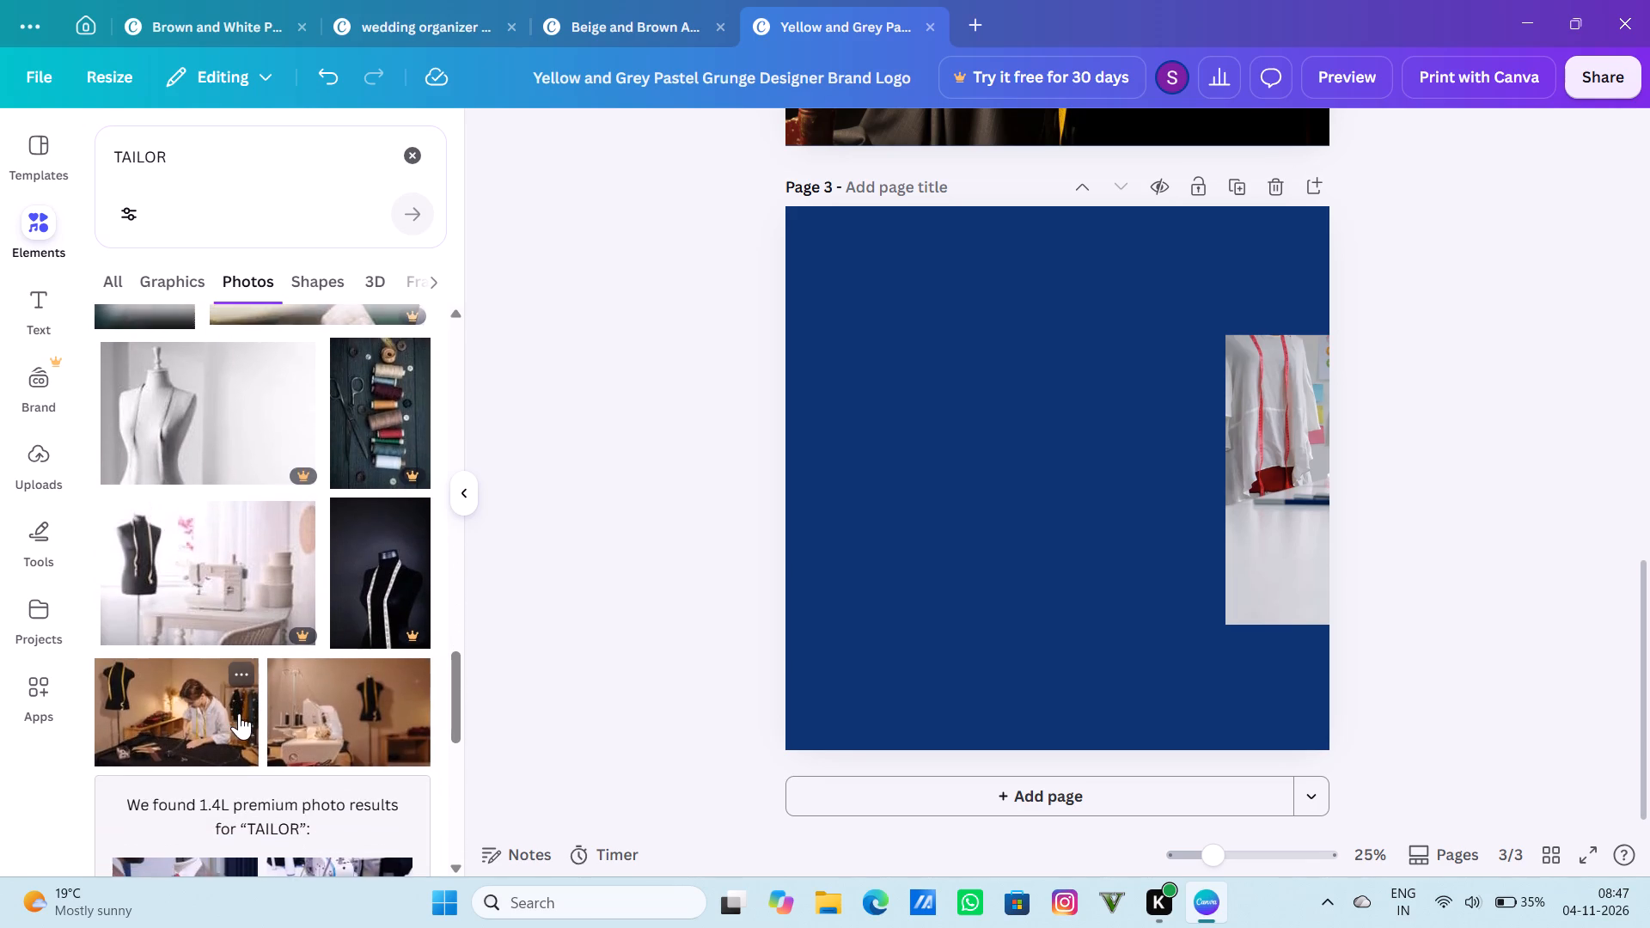
scroll(239, 713, down, 2)
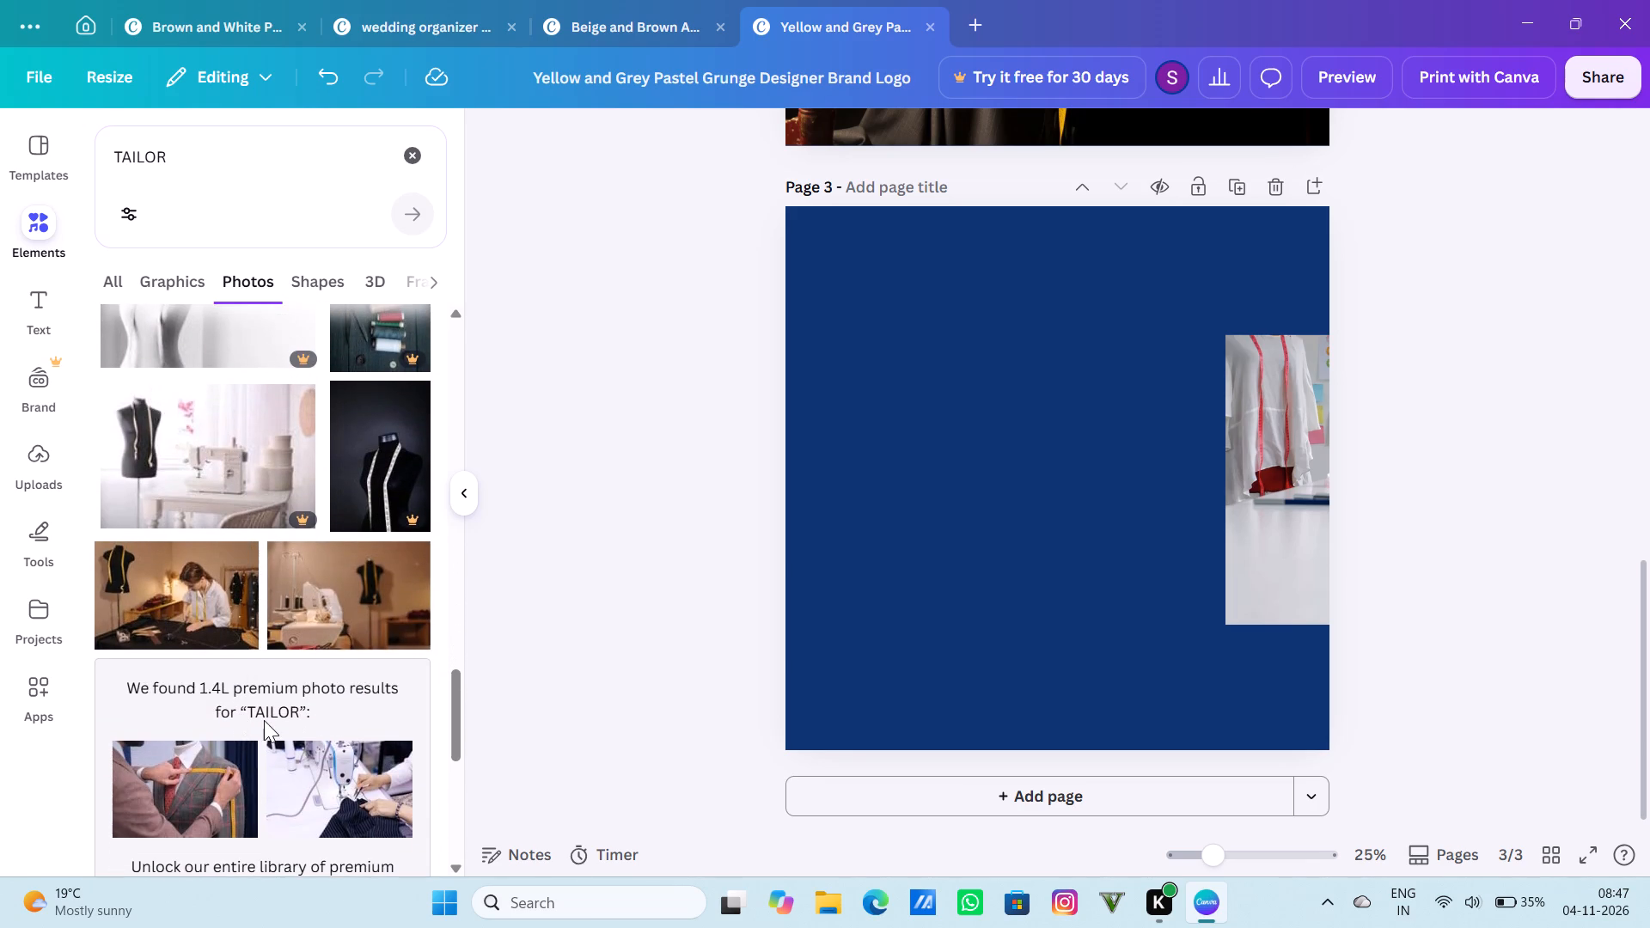
scroll(264, 720, down, 2)
Align the designer-with-tablet photo to page 3's top-left corner and enlarge it to cover the whole page.
drag(1291, 442, 849, 314)
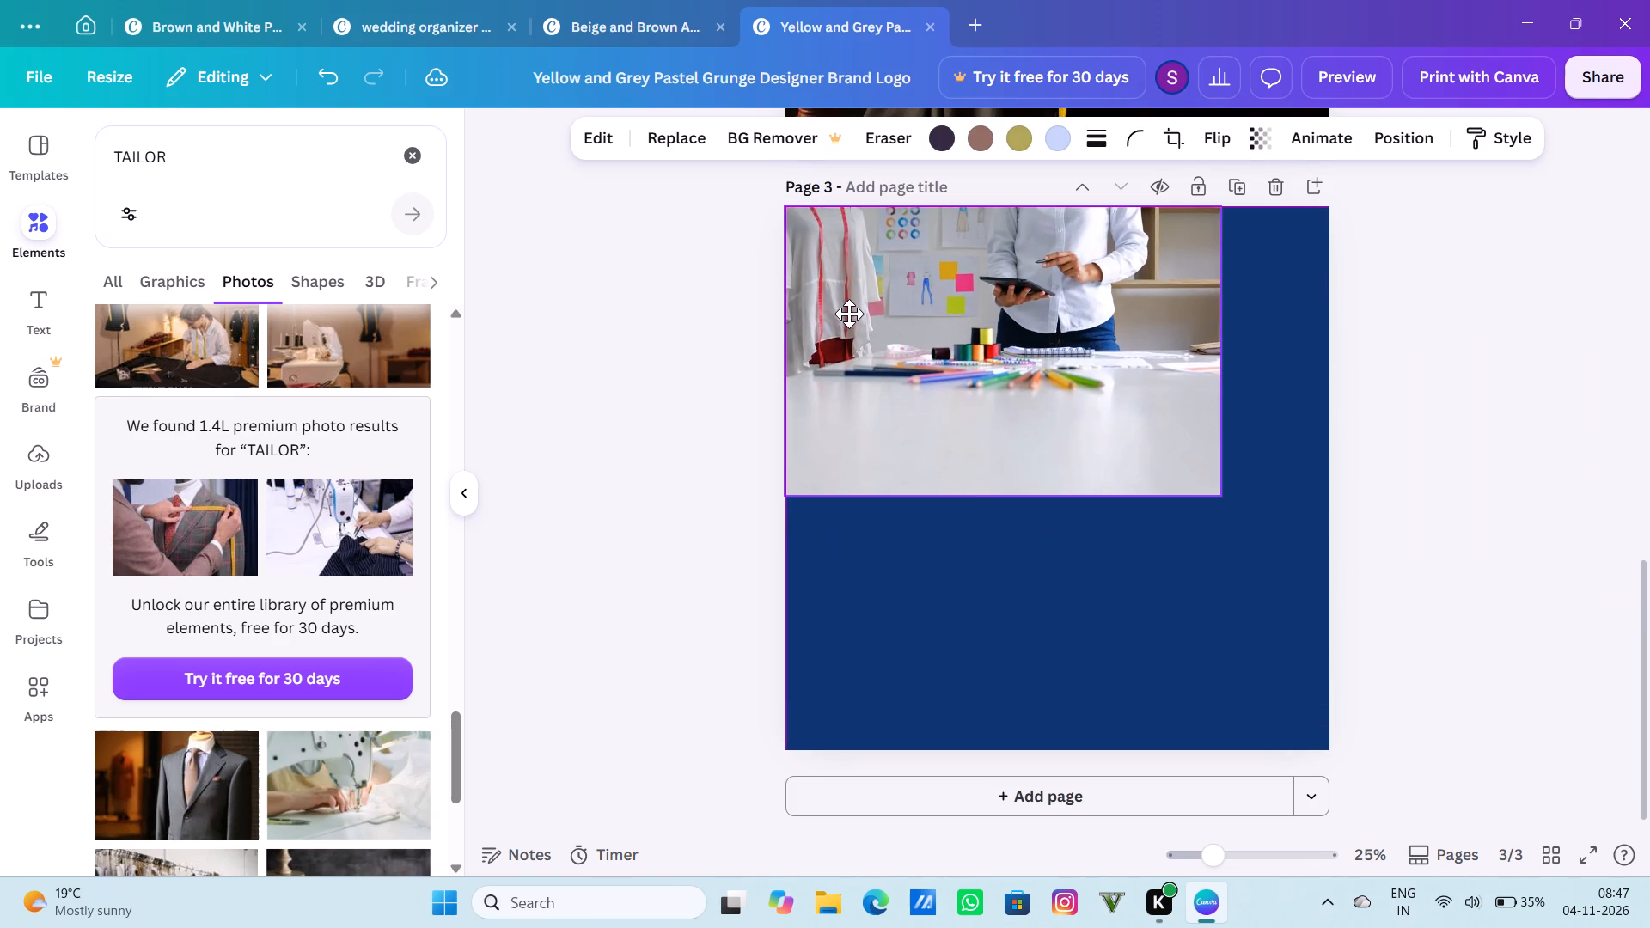
drag(849, 314, 850, 313)
drag(1216, 493, 1244, 546)
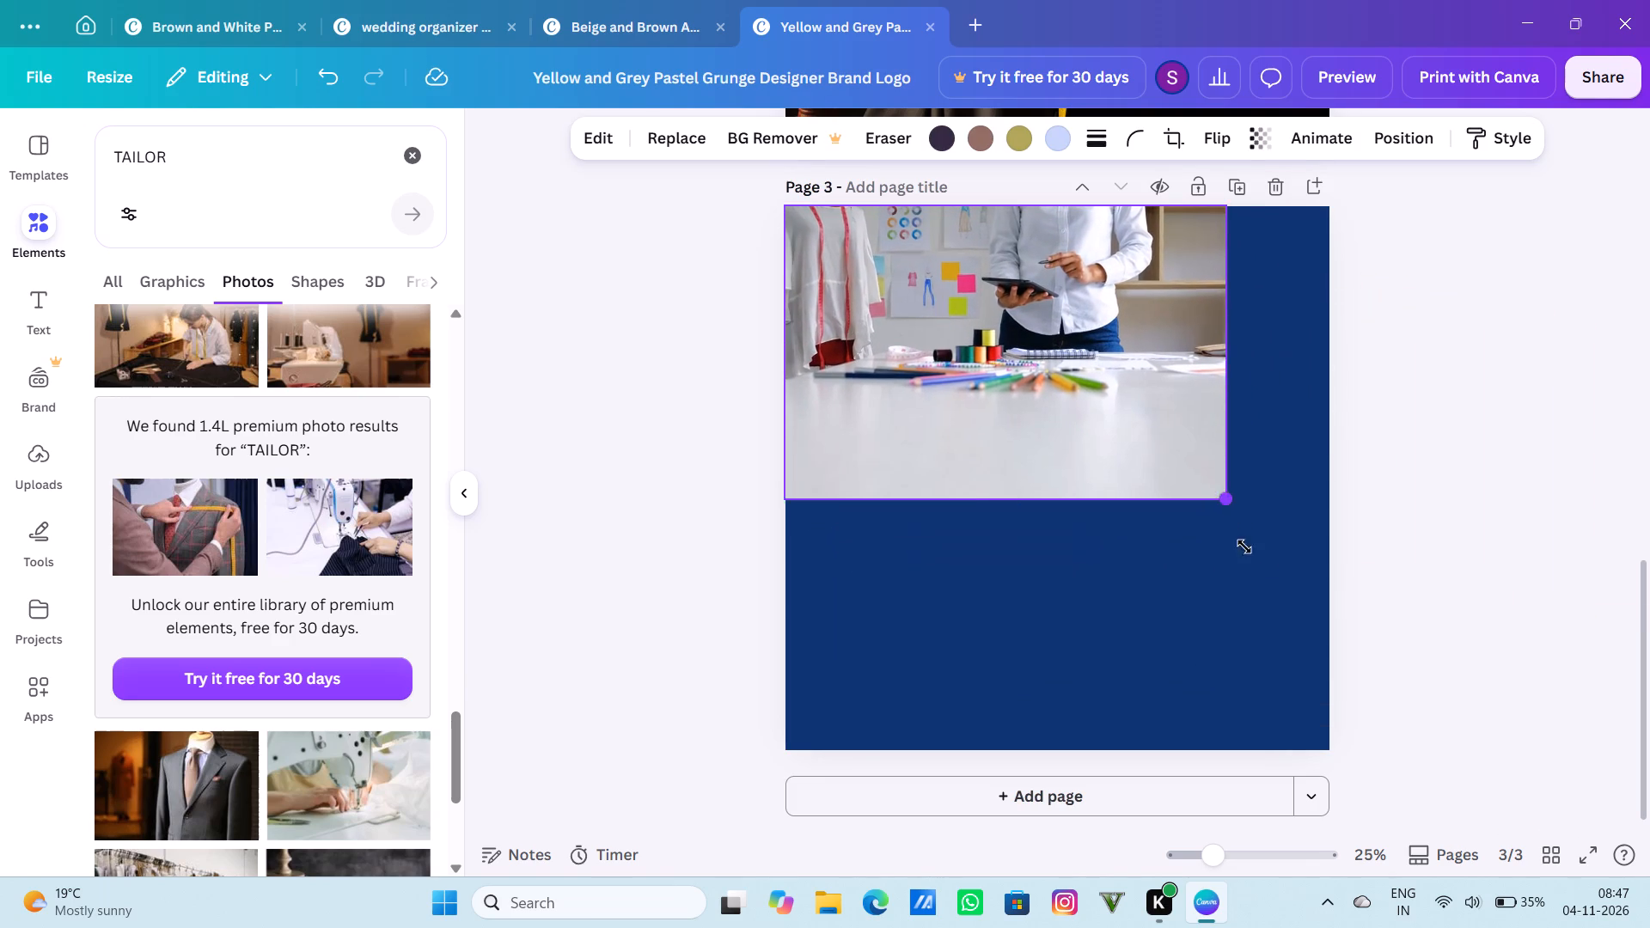
drag(1244, 546, 1285, 682)
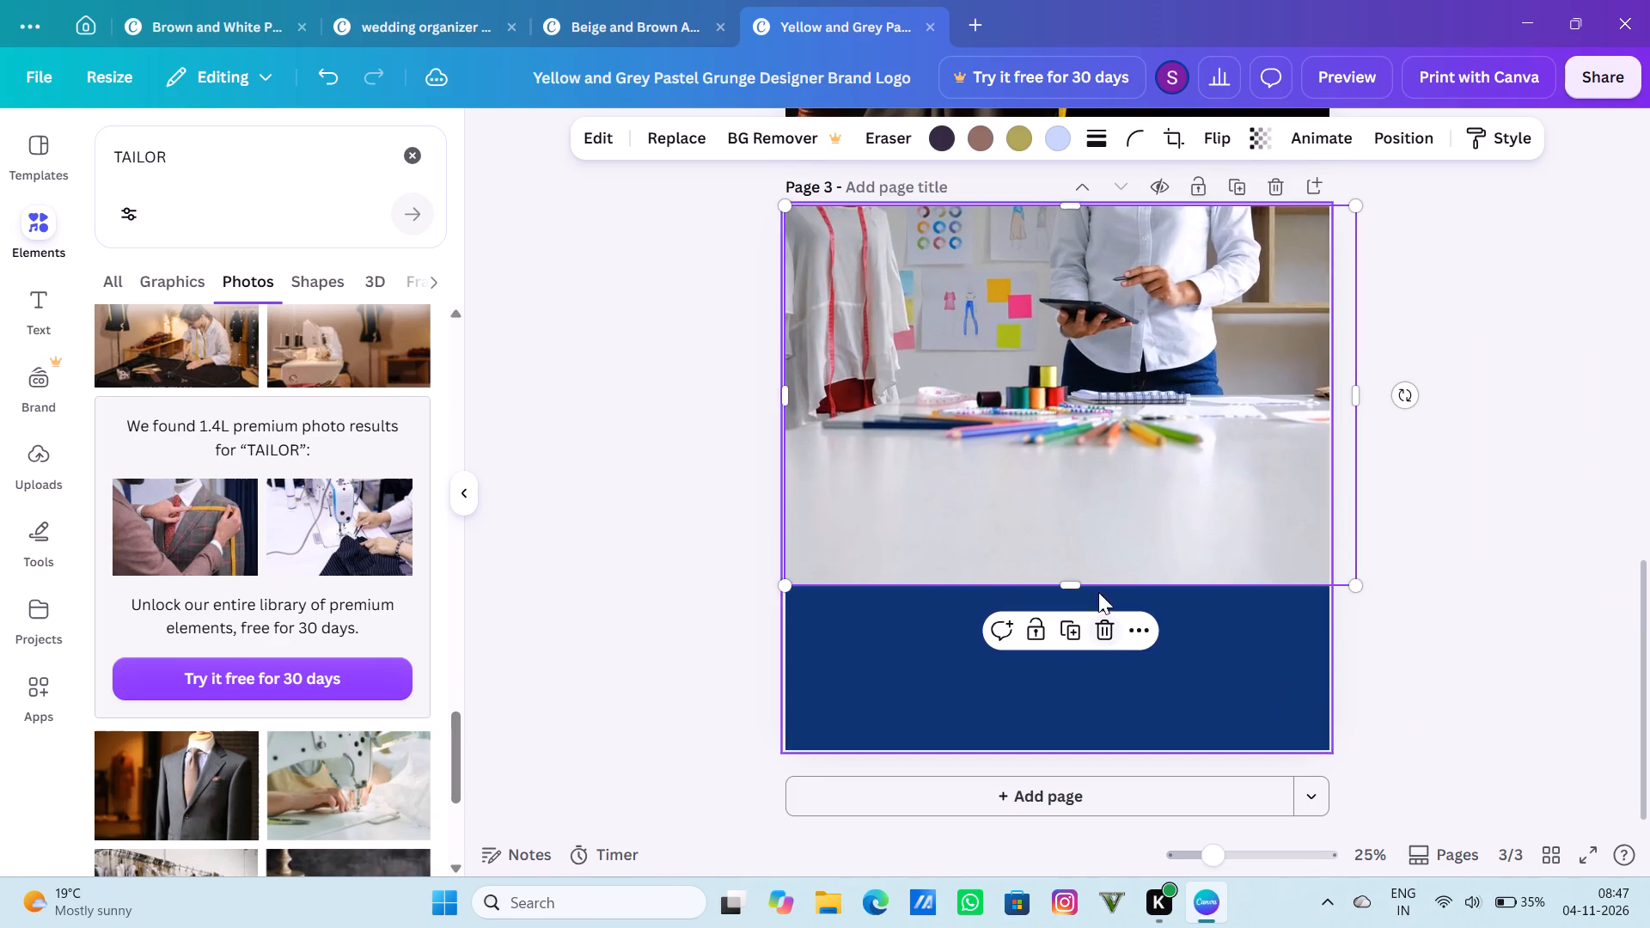
drag(1070, 586, 1077, 764)
click(1559, 633)
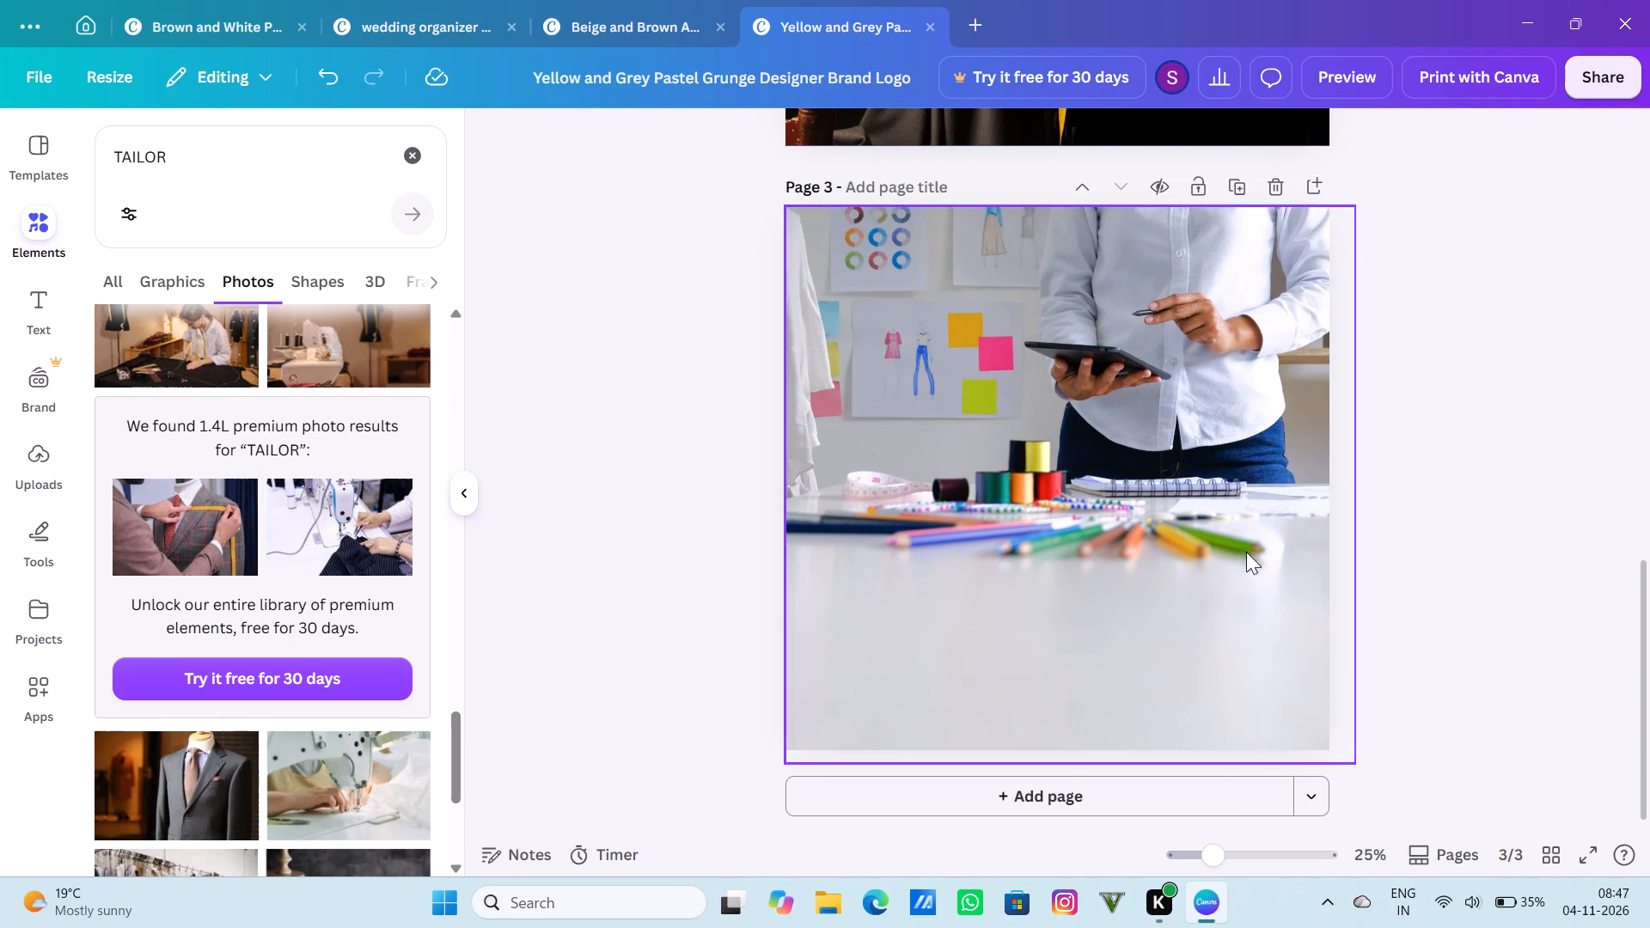
Add a text box reading ELEGANCE IS EVERY STITCH on the pale desk area below the coloured pencils.
click(40, 305)
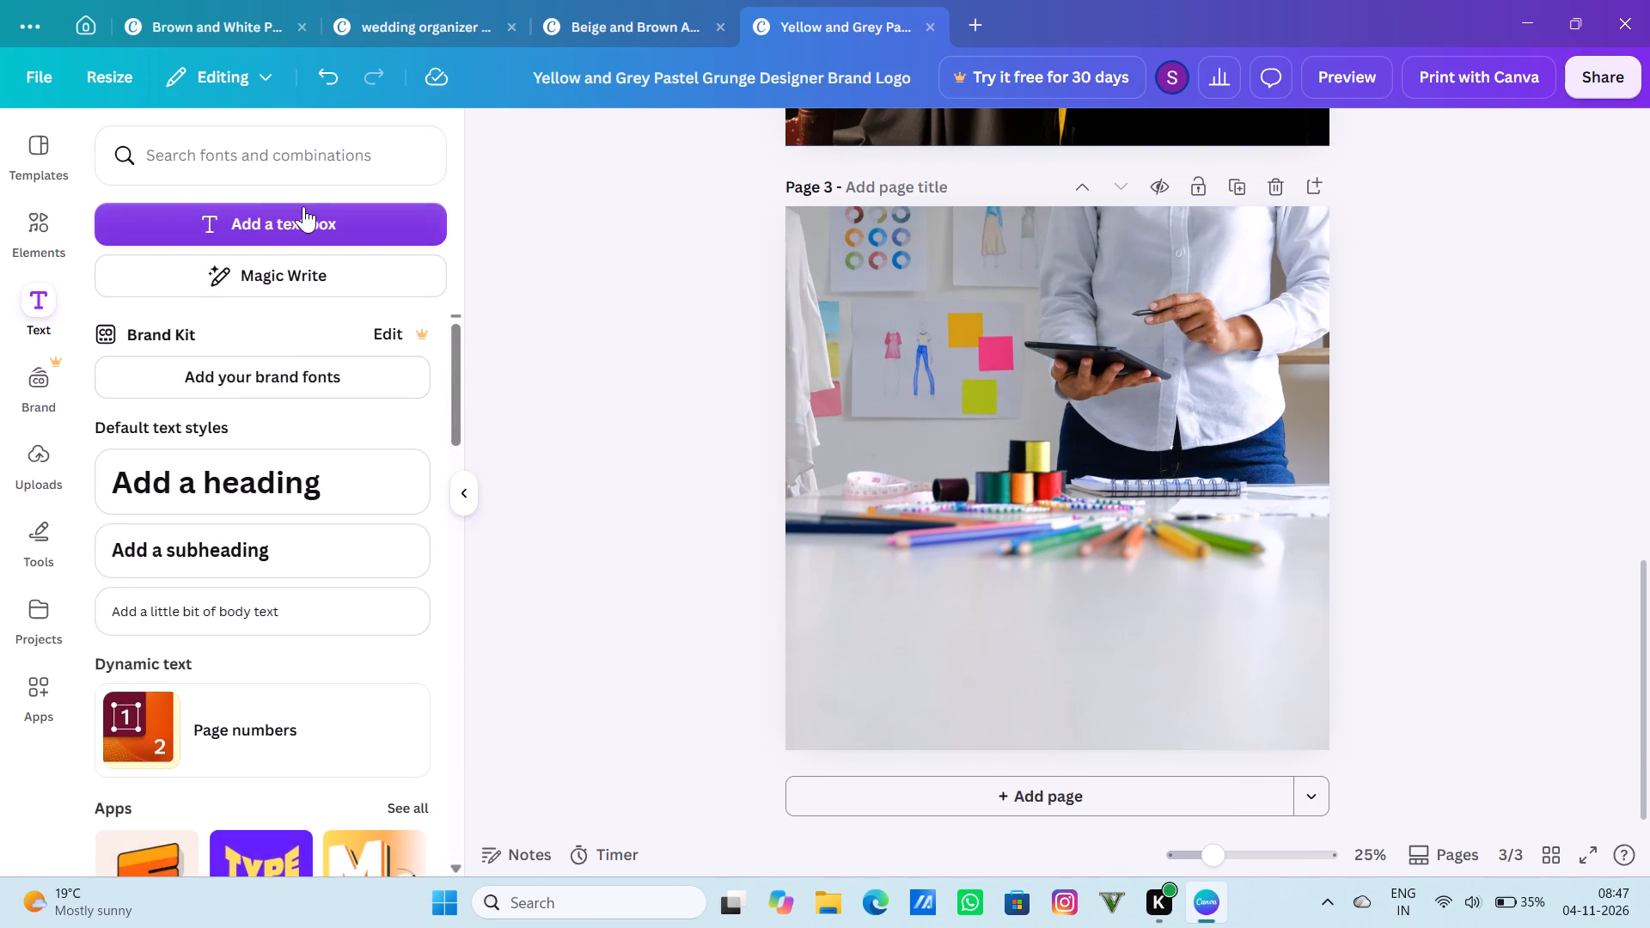
click(304, 206)
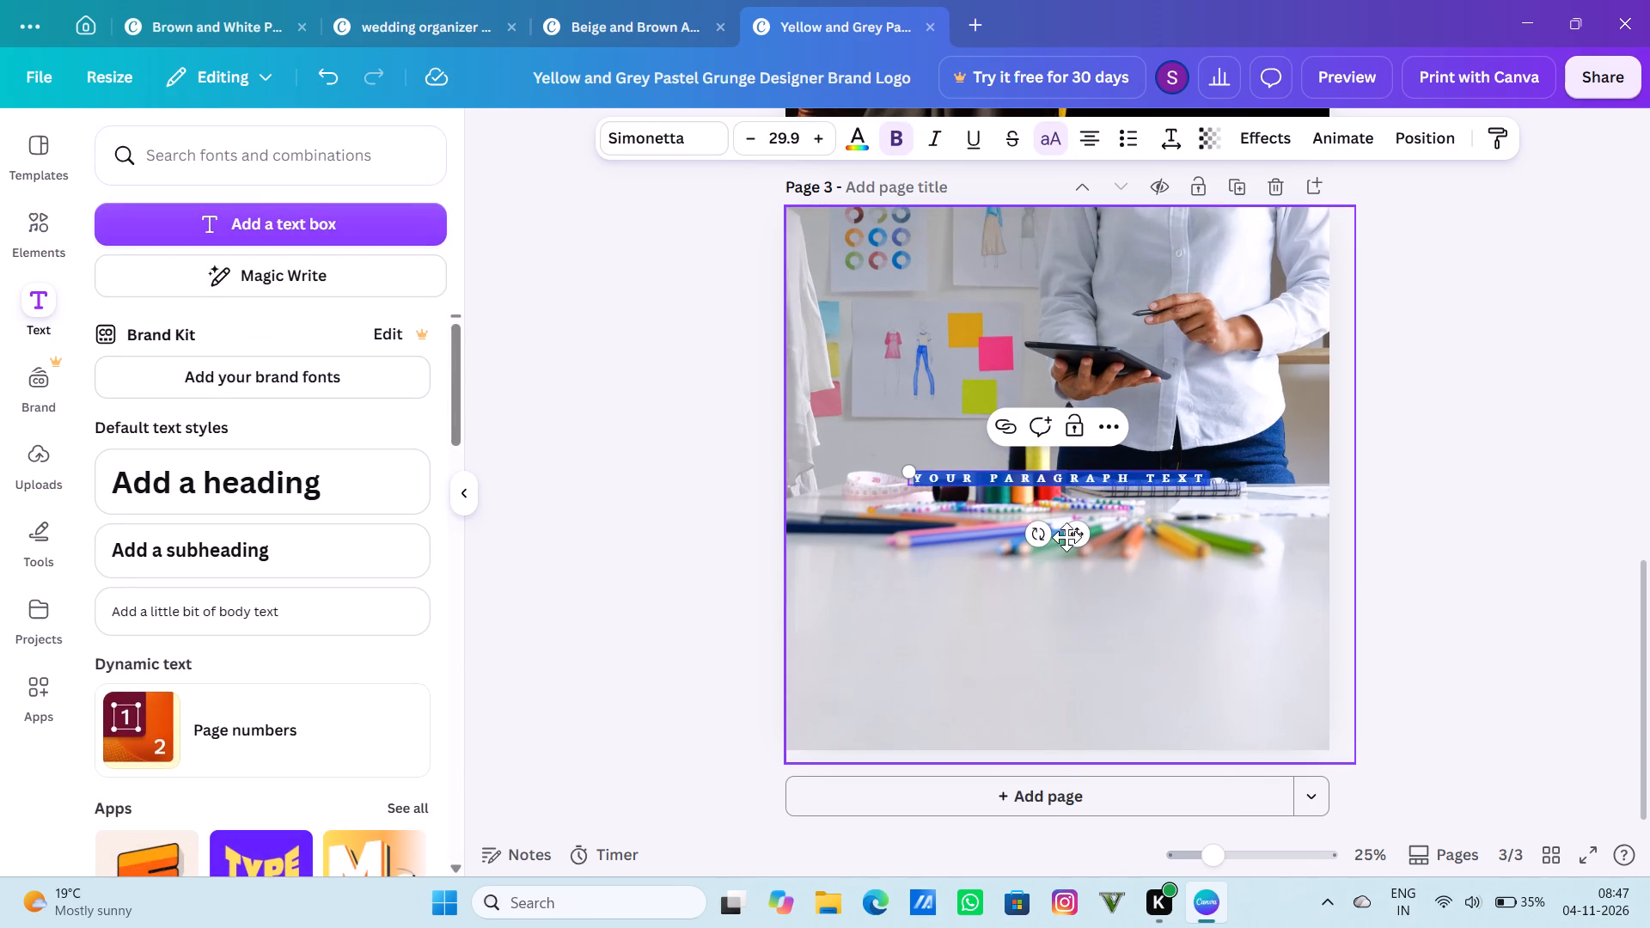
drag(1074, 542, 1073, 678)
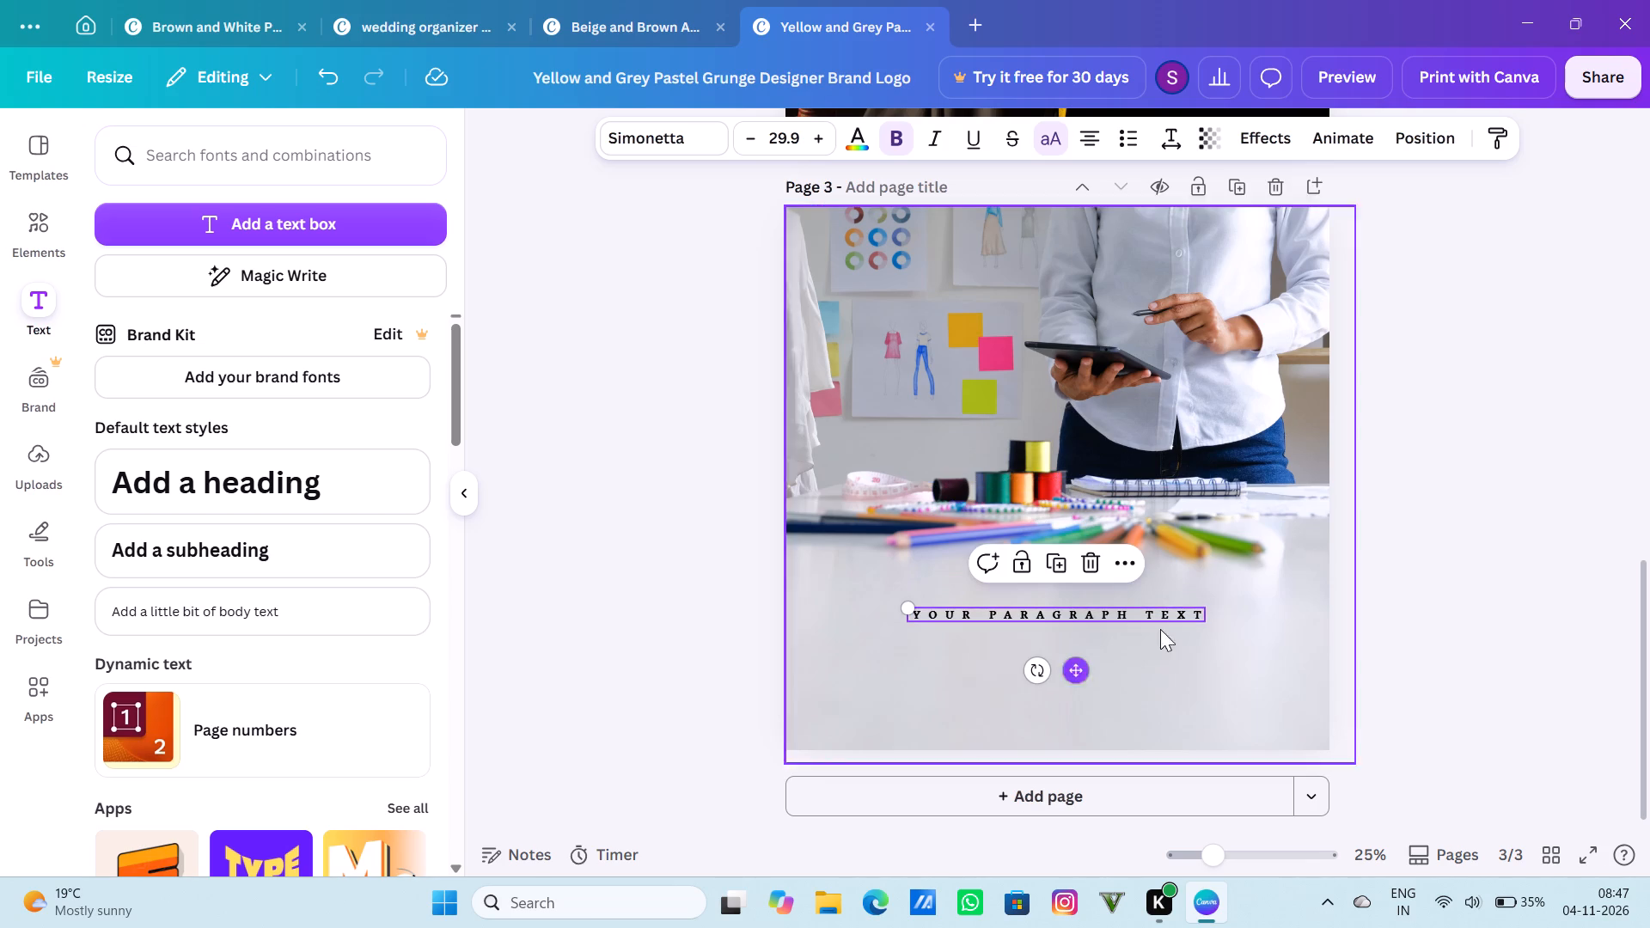
click(1201, 612)
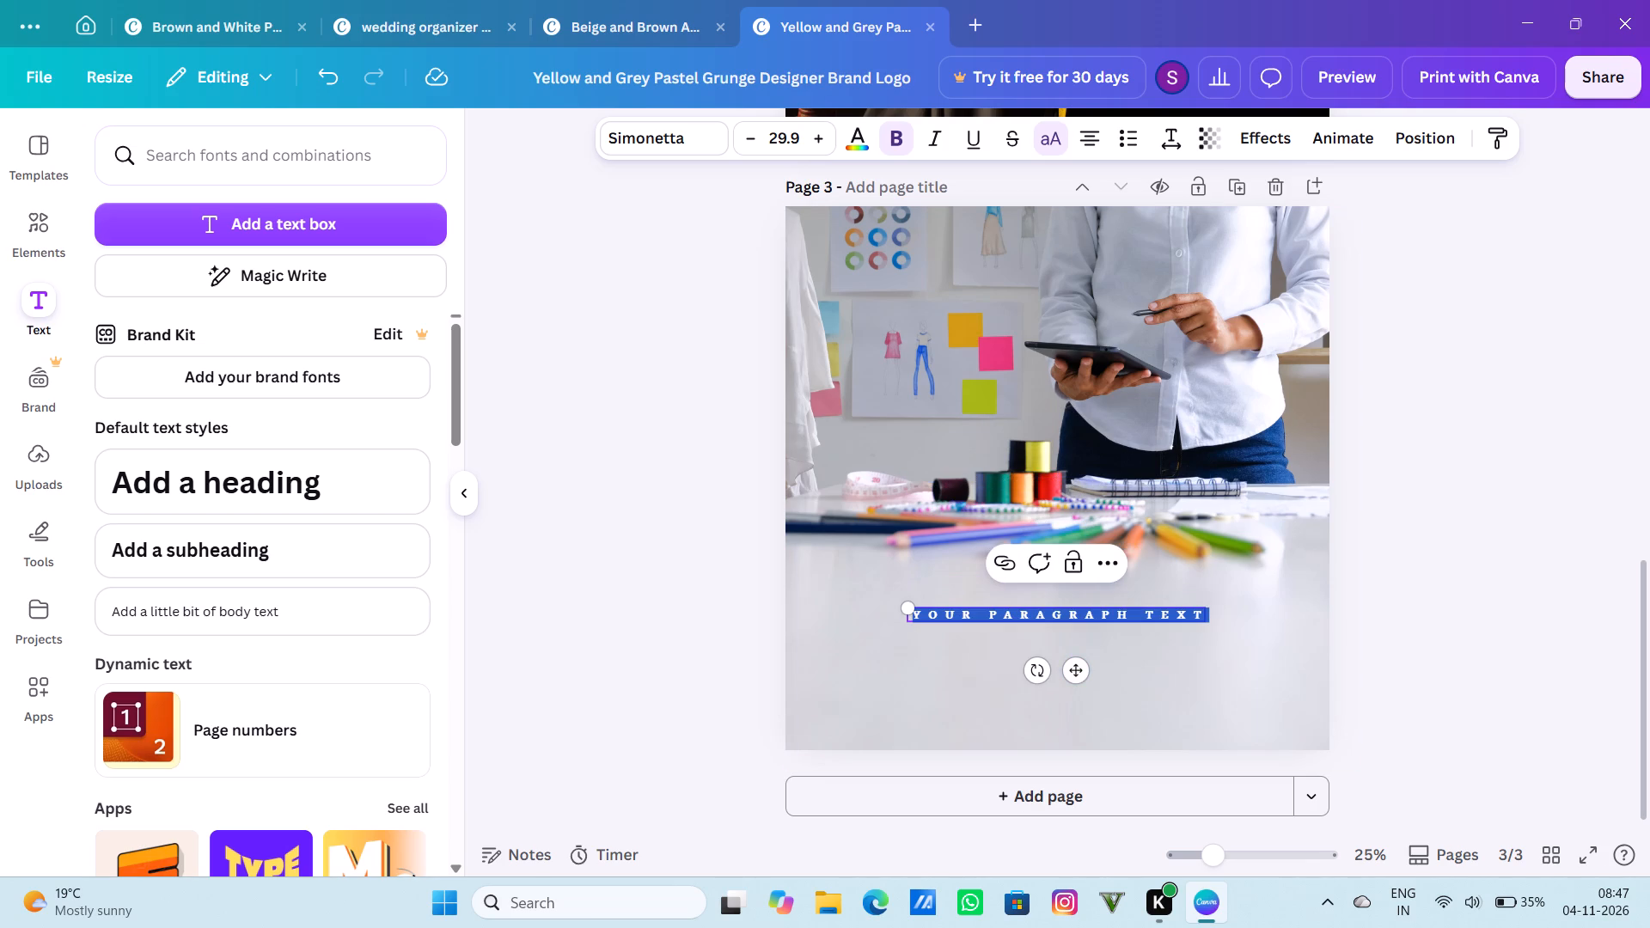
key(BackSpace)
key(e)
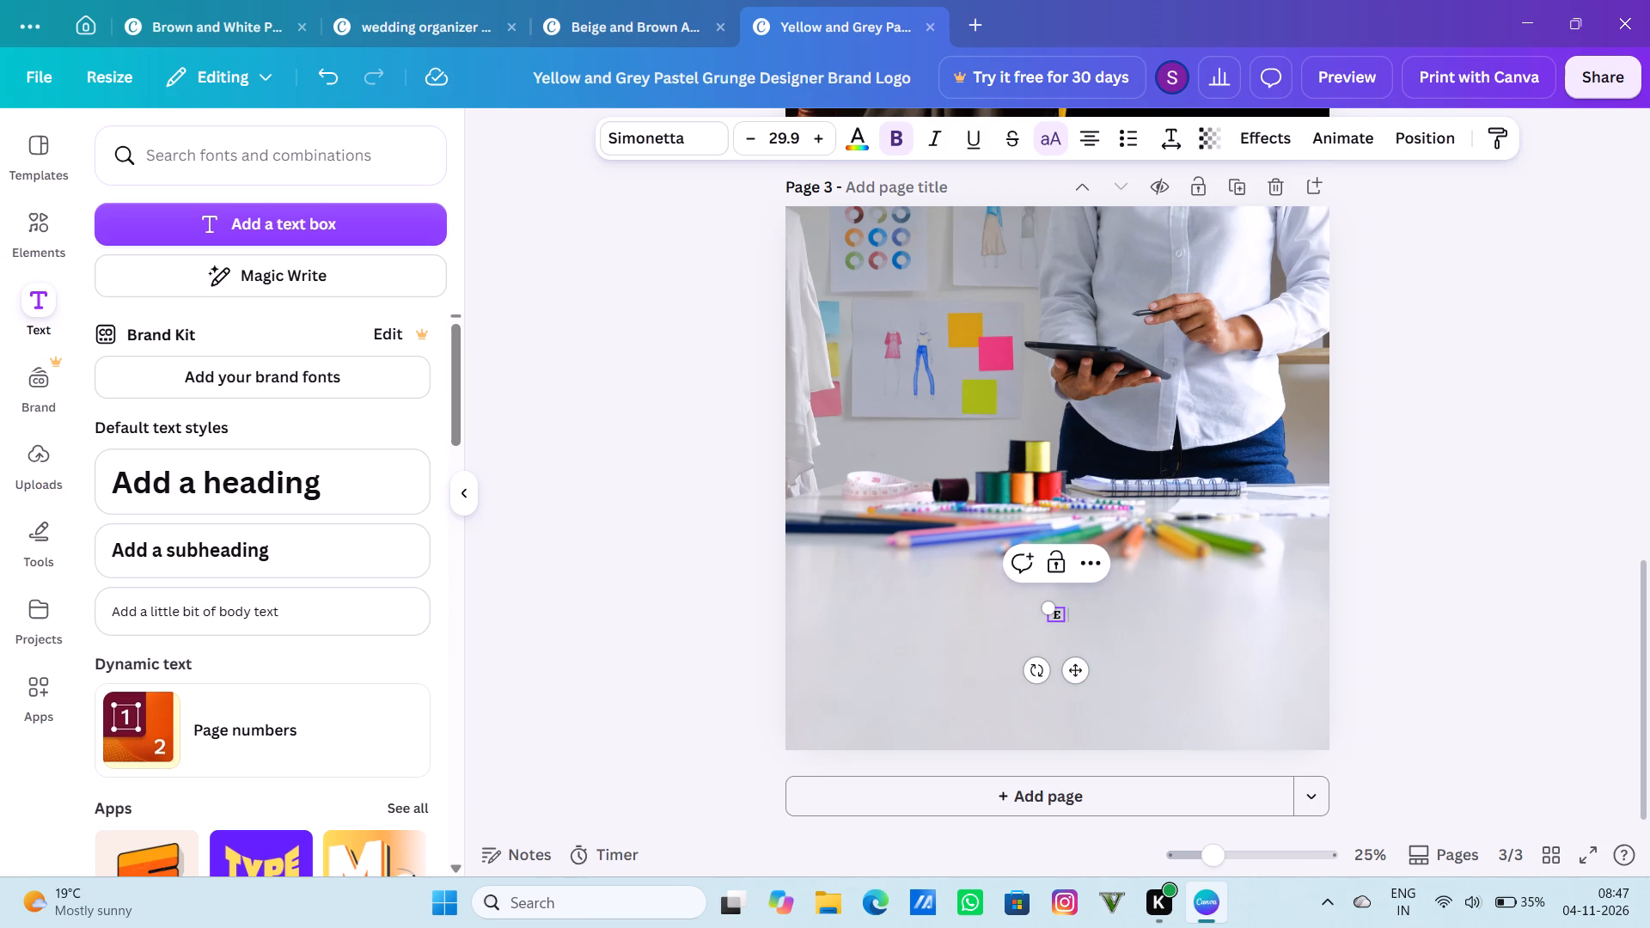
text(LEGANCE IS EVERY STICH)
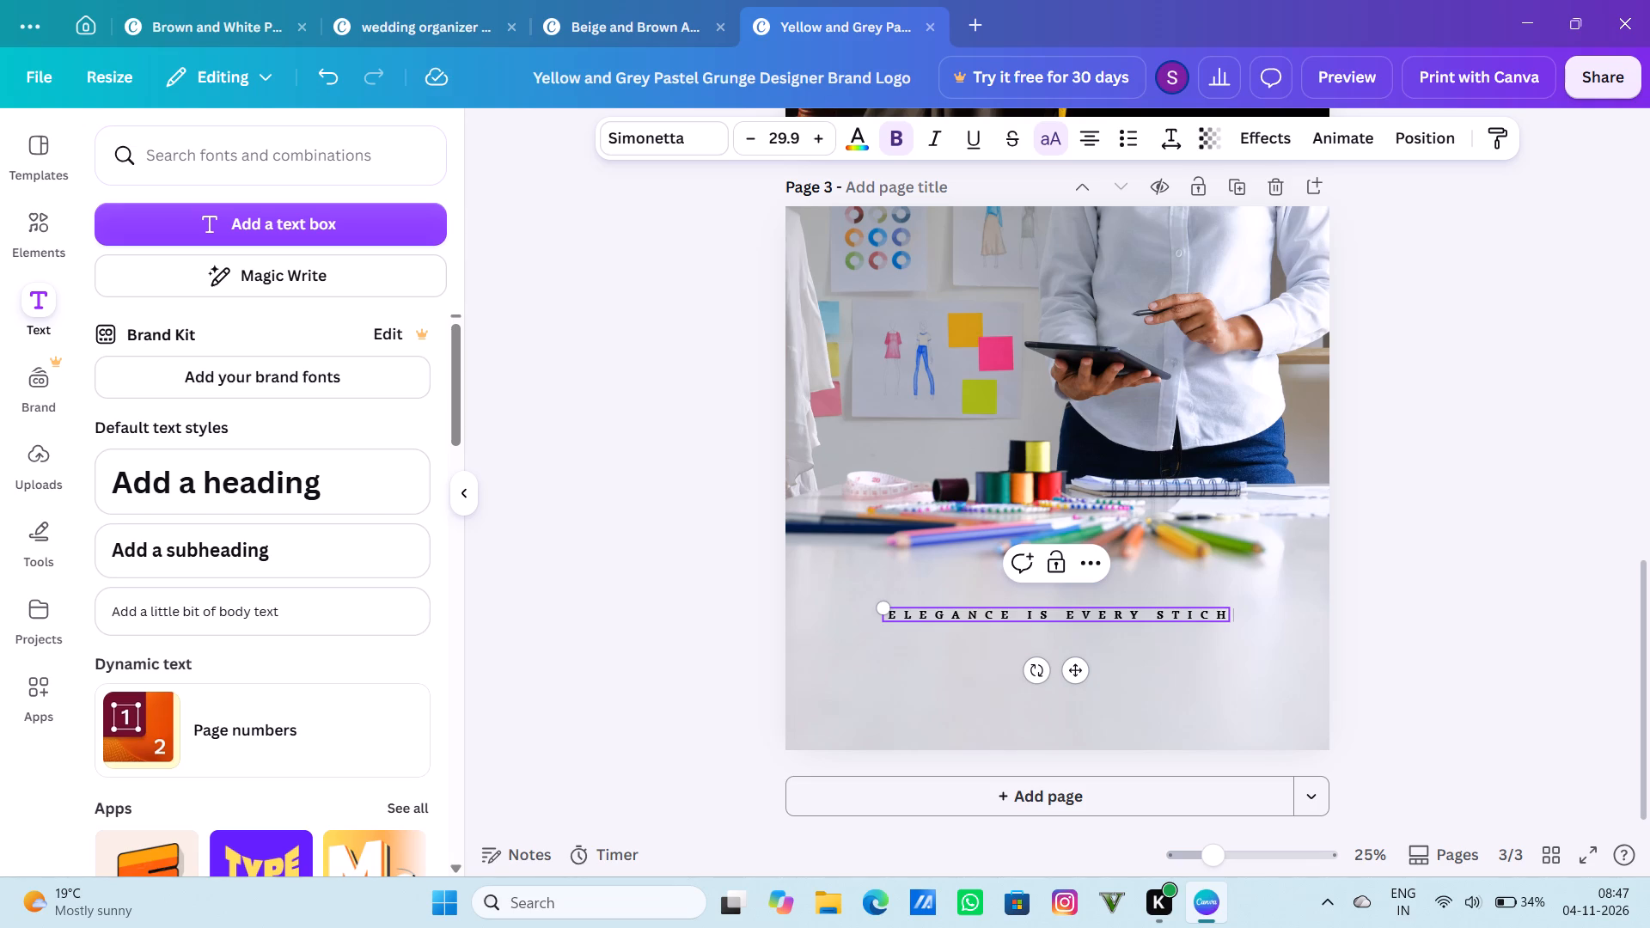
key(BackSpace)
key(BackSpace)
text(TCH)
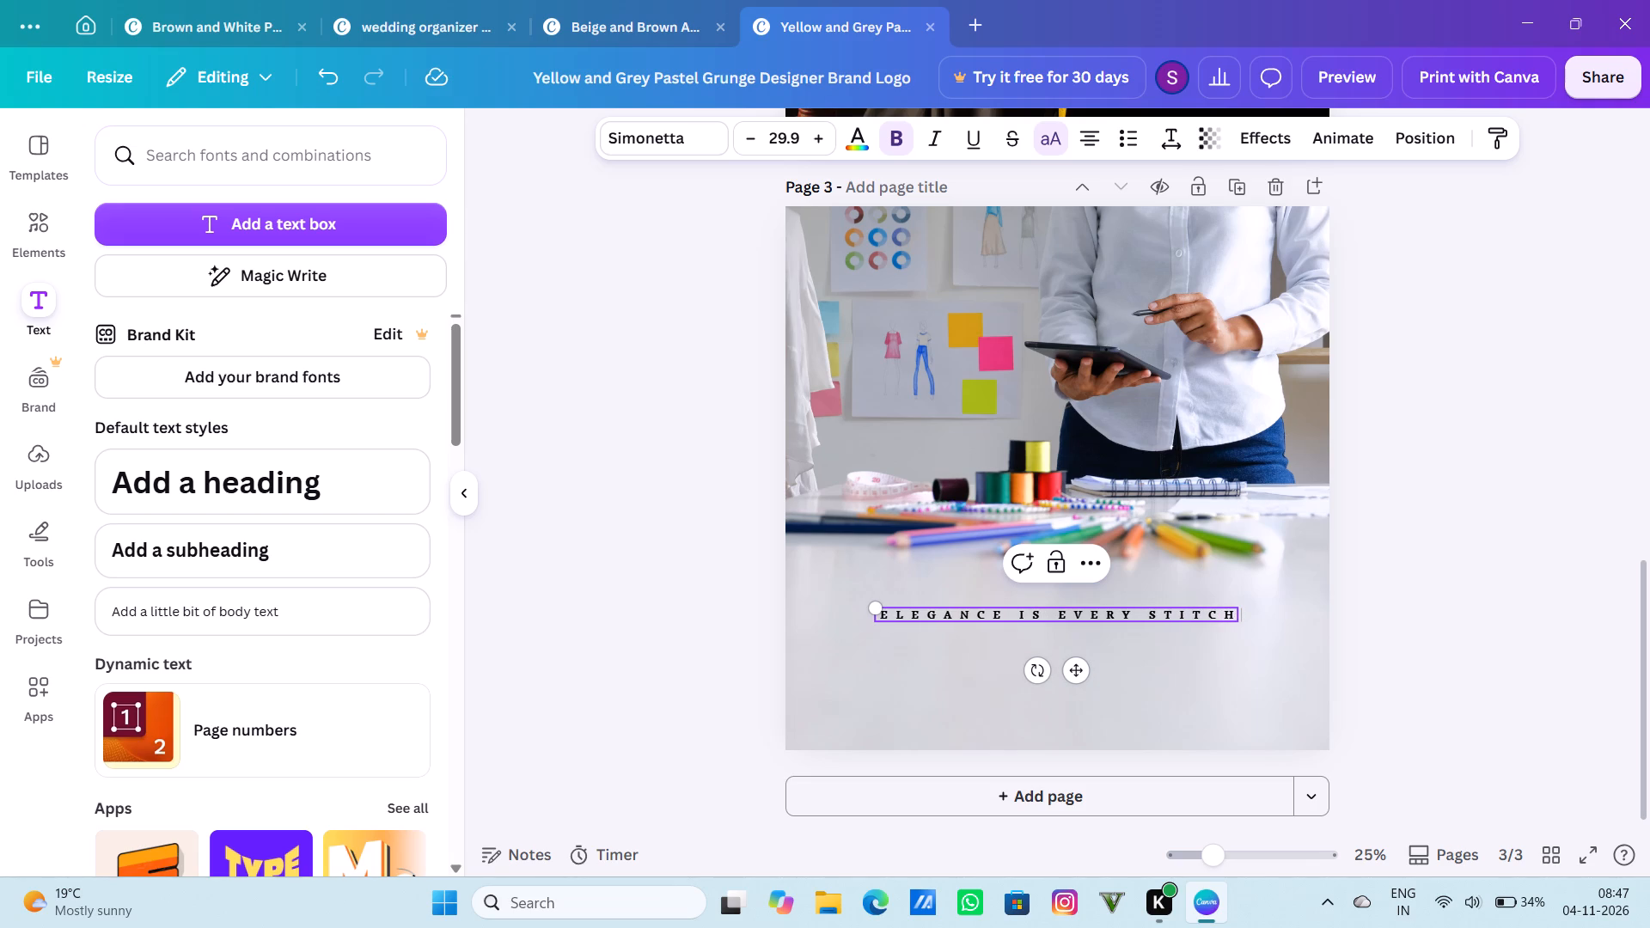
Enlarge the slogan to font size 38.9, narrow its box to wrap onto two lines, and reposition it below the pencils.
triple_click(820, 141)
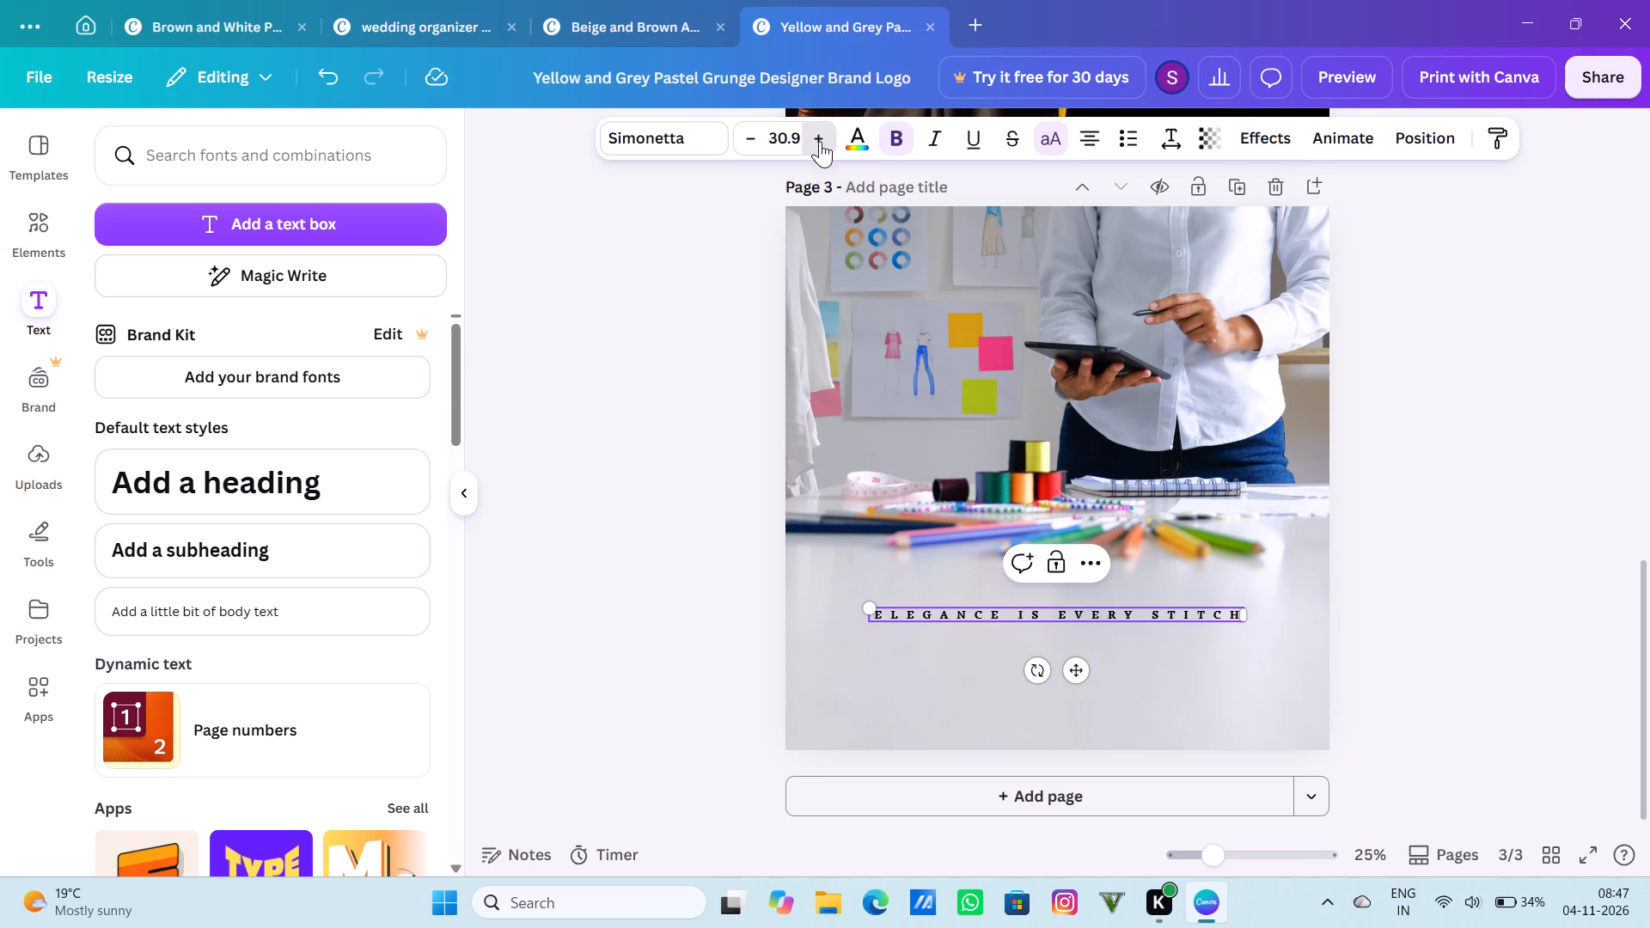
triple_click(820, 141)
triple_click(820, 141)
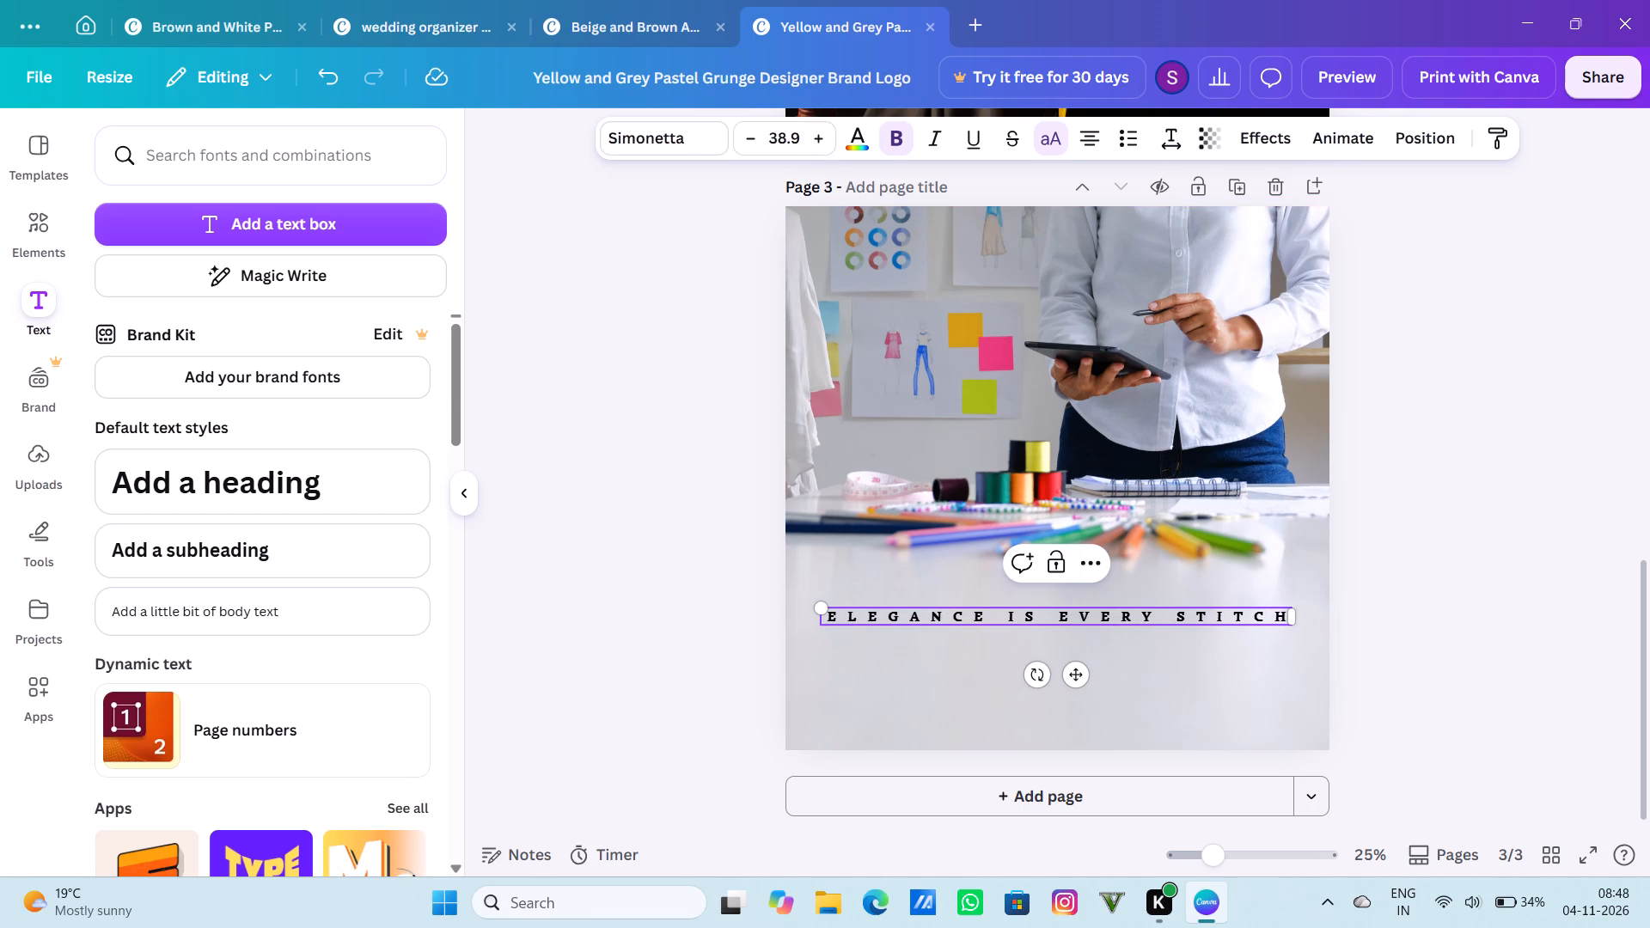
drag(1296, 614, 1145, 648)
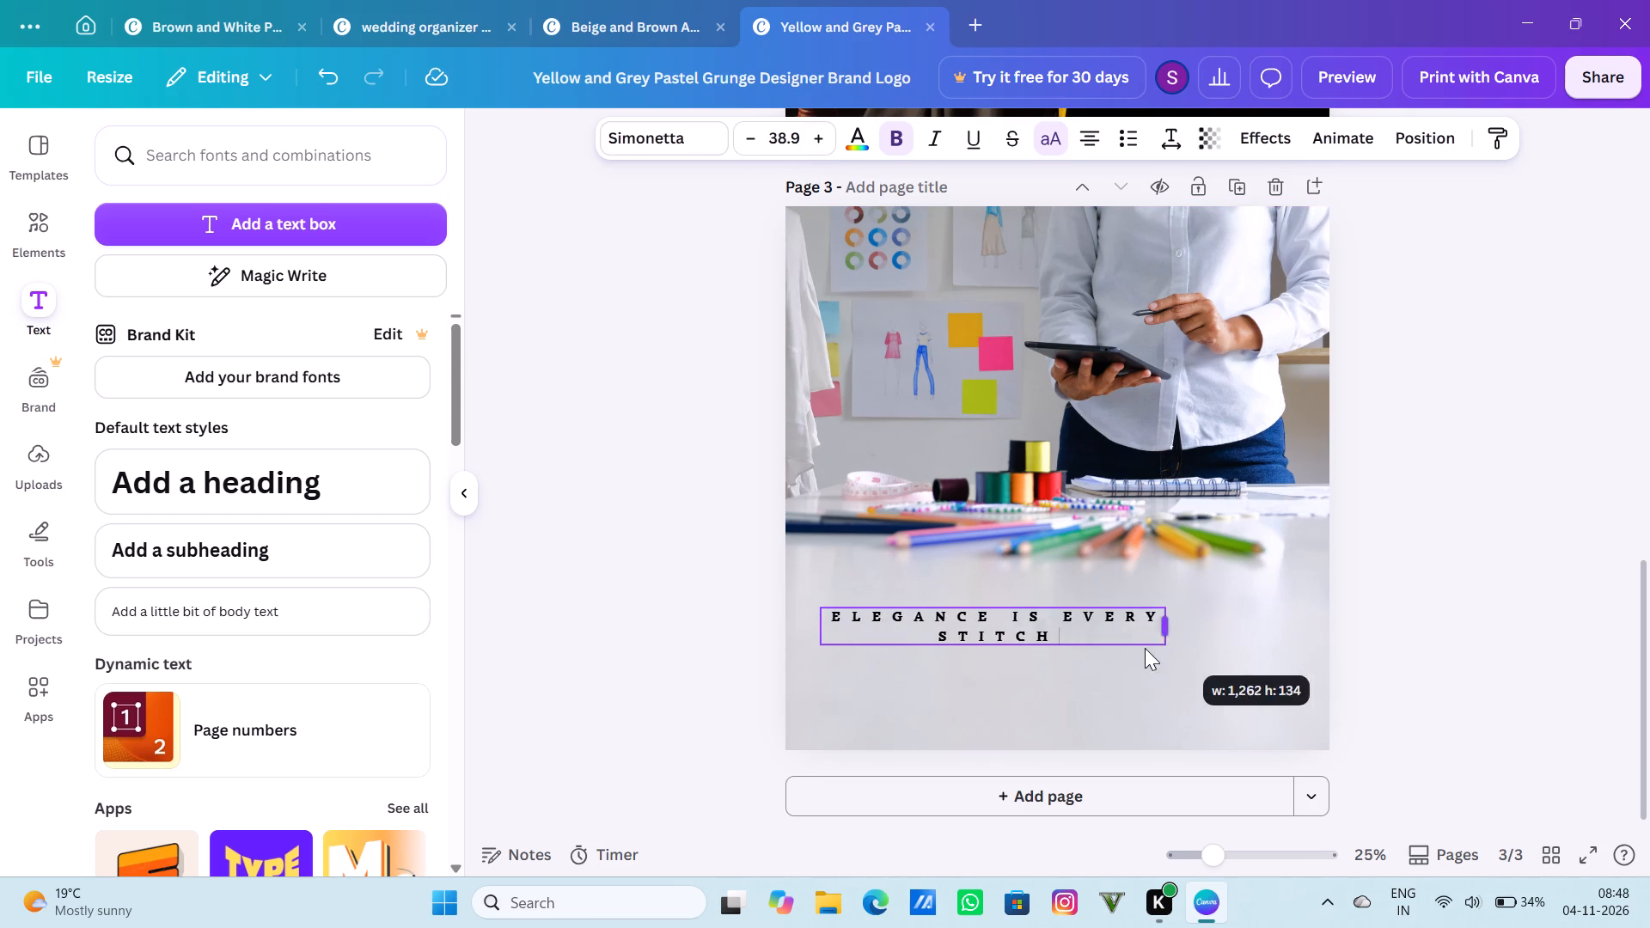
drag(1145, 648, 1098, 664)
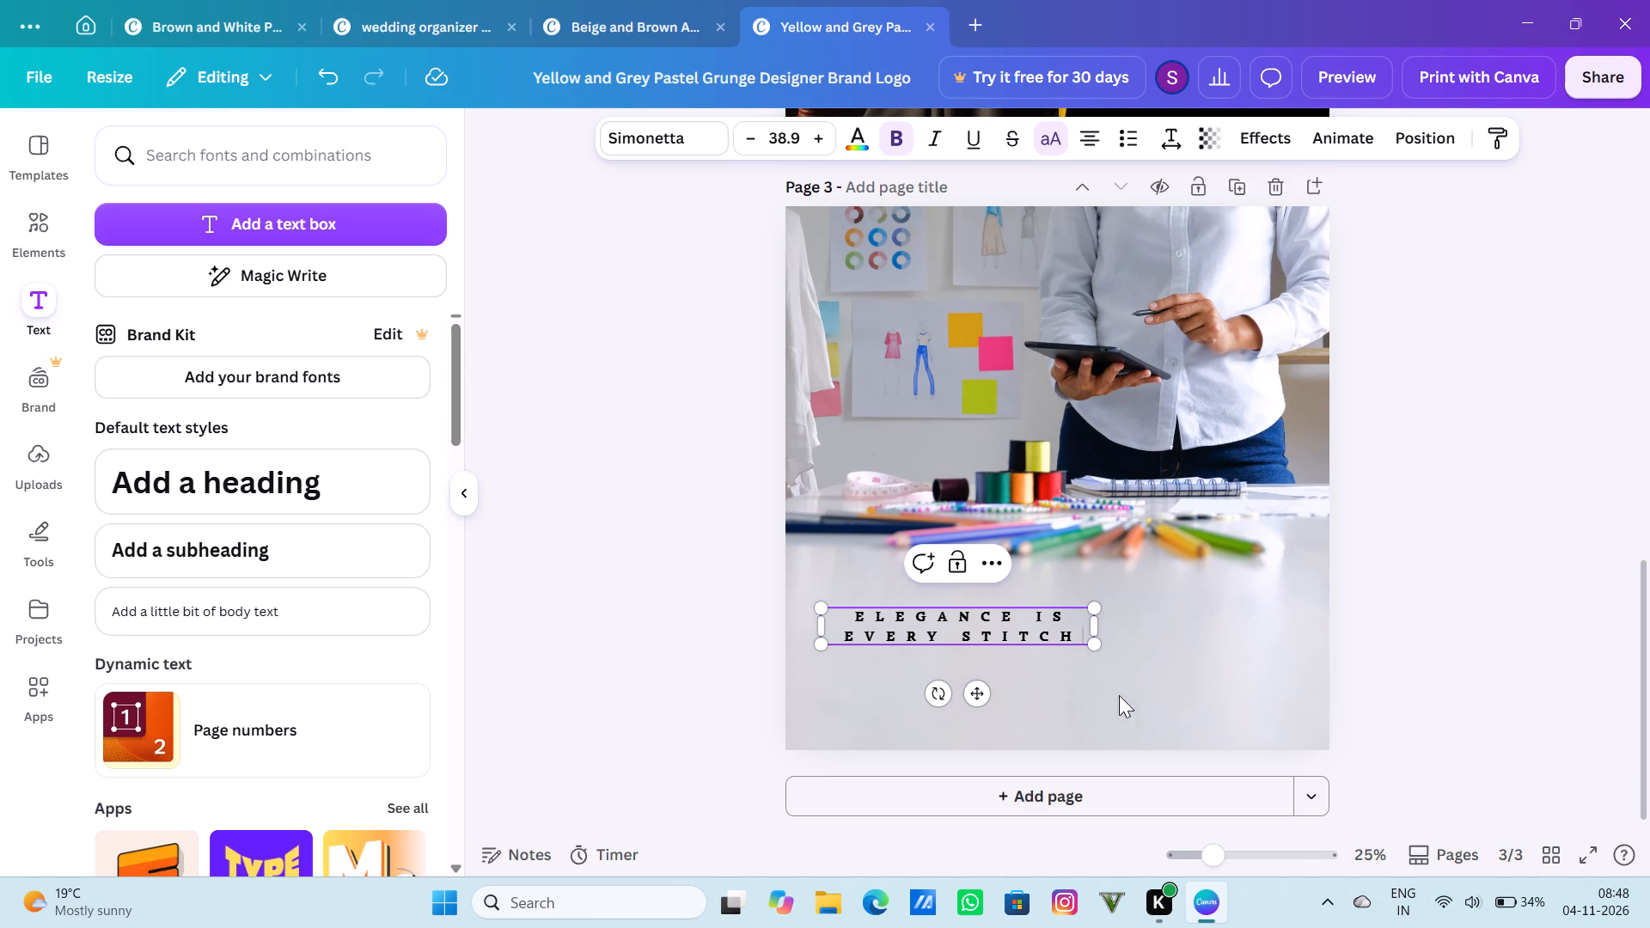
drag(981, 700, 1091, 726)
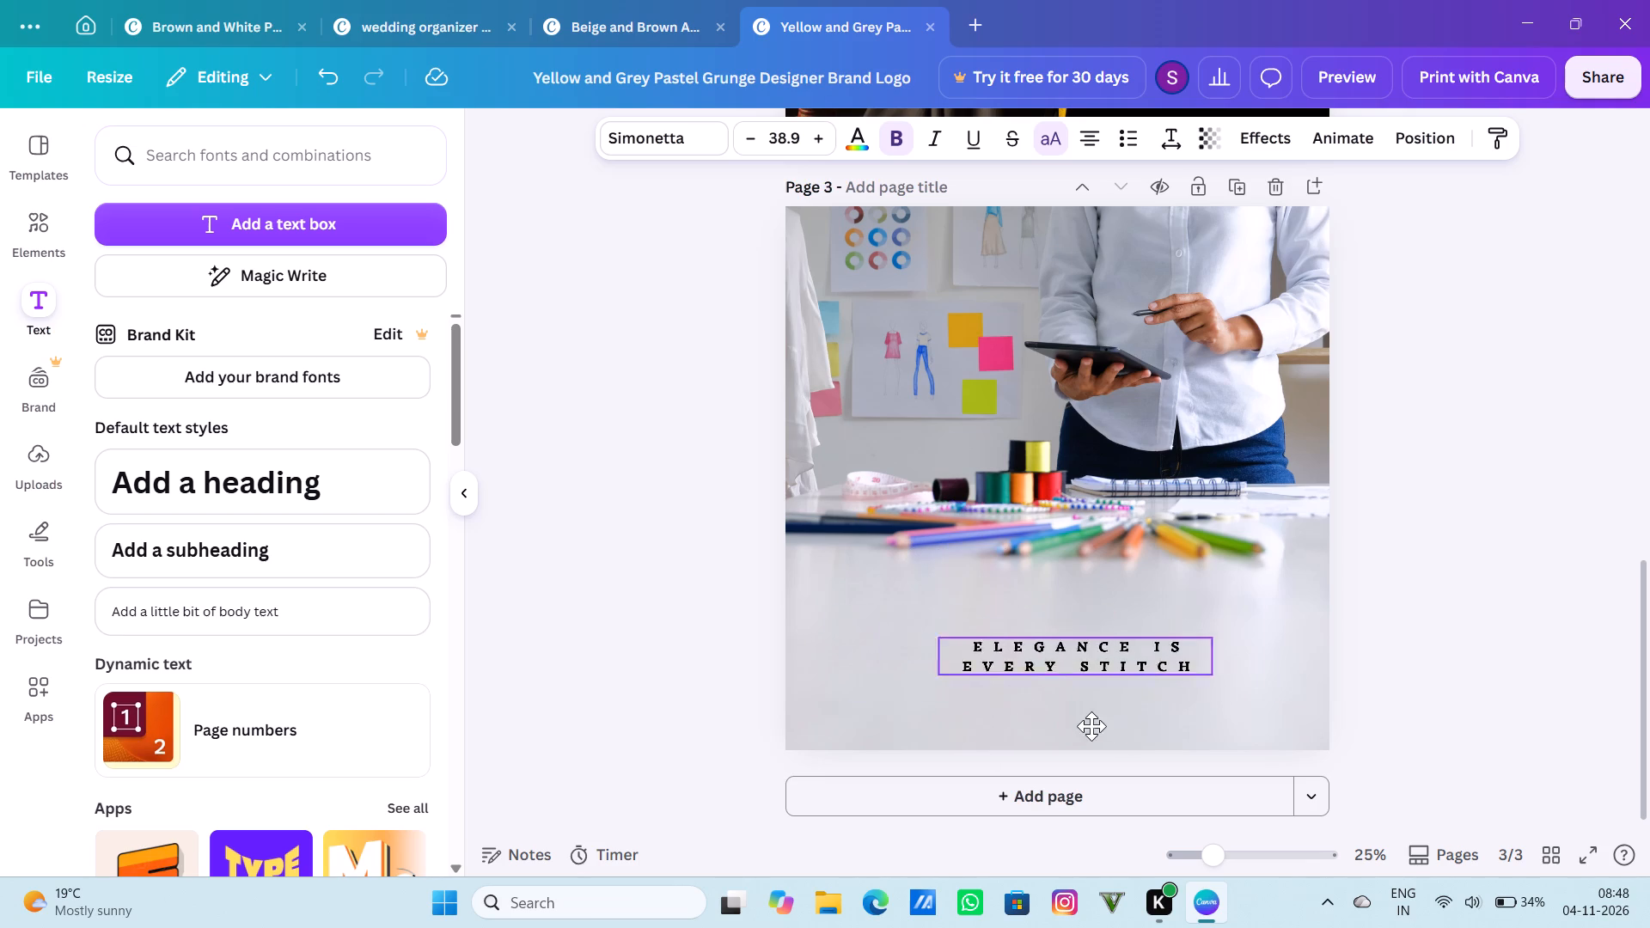
drag(1091, 726, 1079, 722)
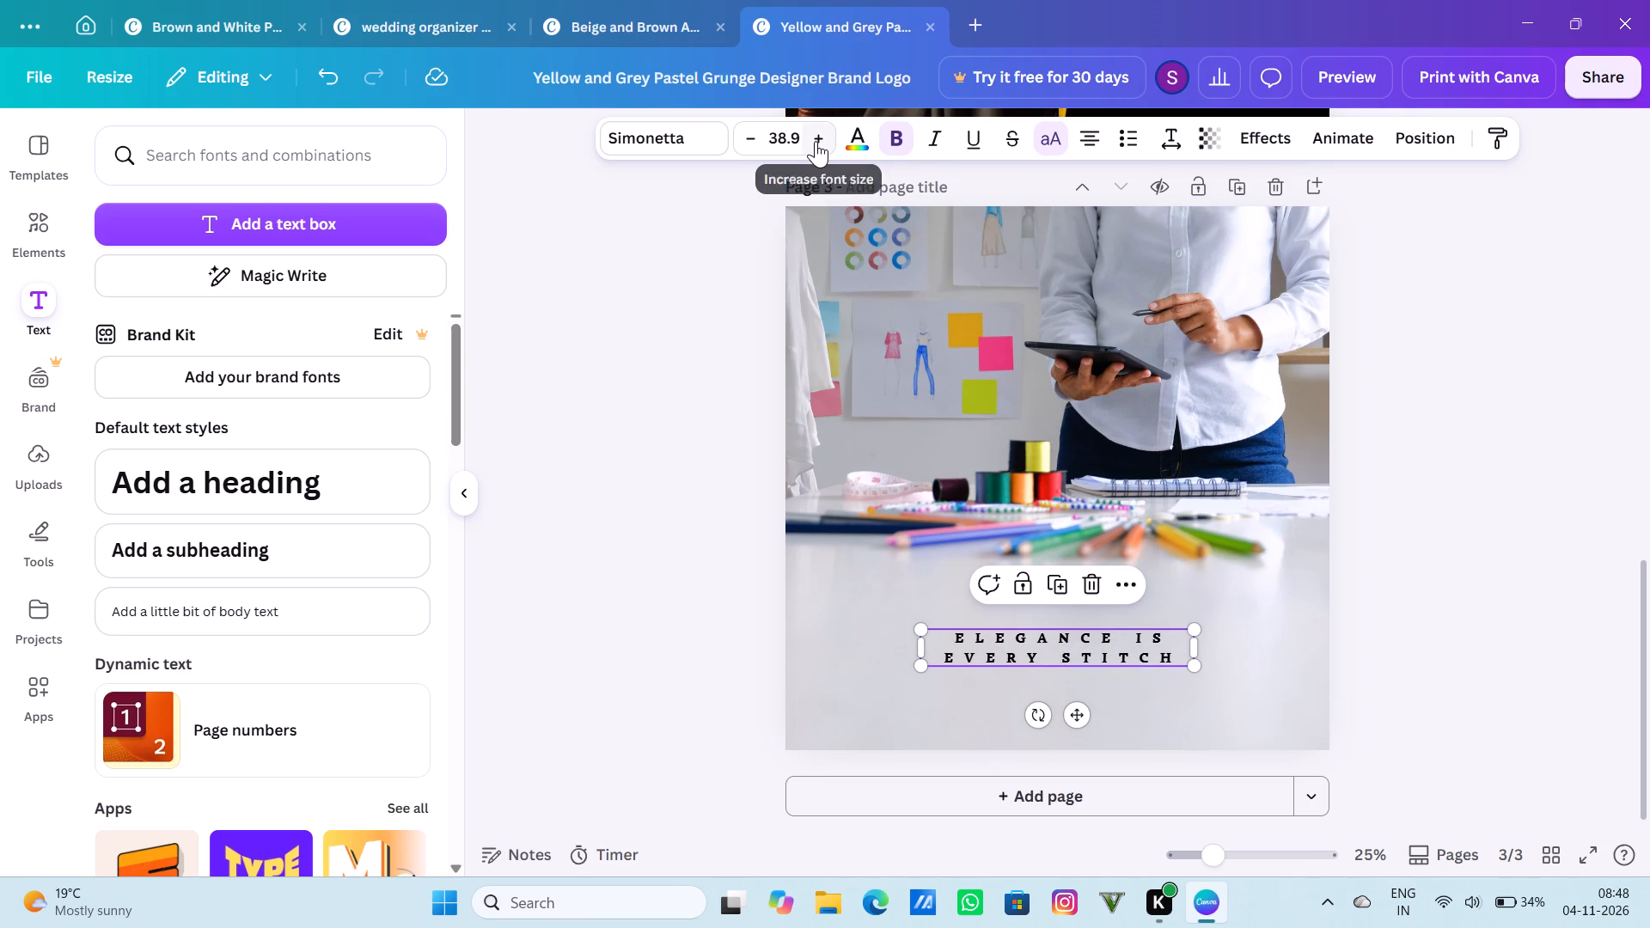
Set the slogan's font size to 64.9, widen its box to fit ELEGANCE on one line, and centre it horizontally on the page.
triple_click(816, 141)
triple_click(816, 141)
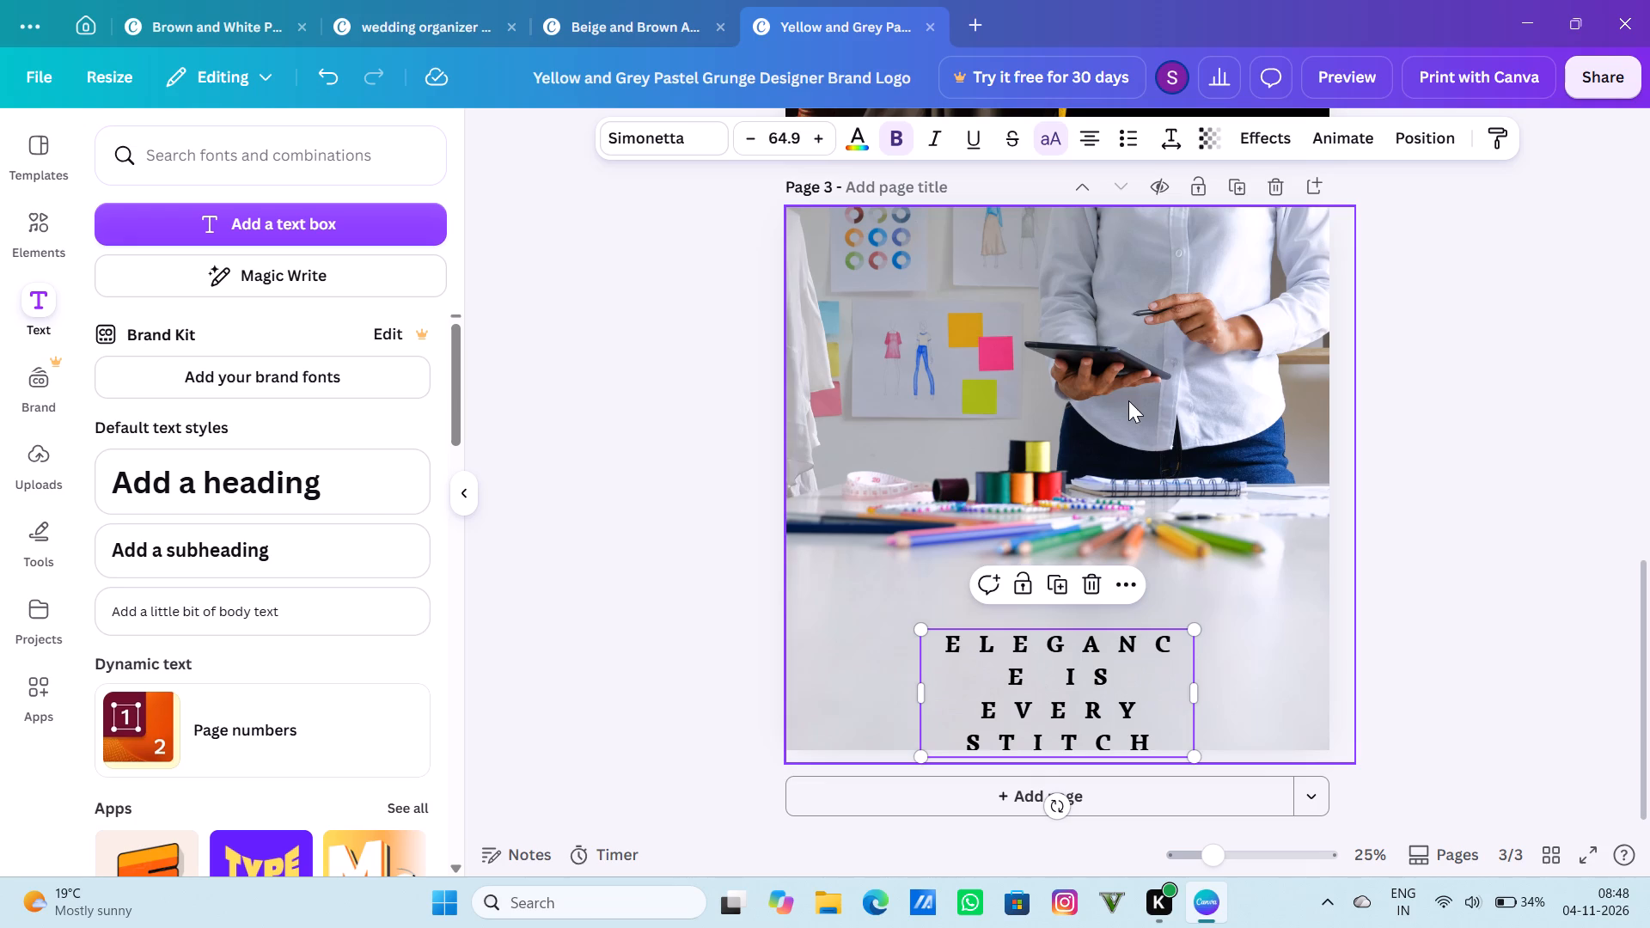
drag(1083, 669, 1078, 636)
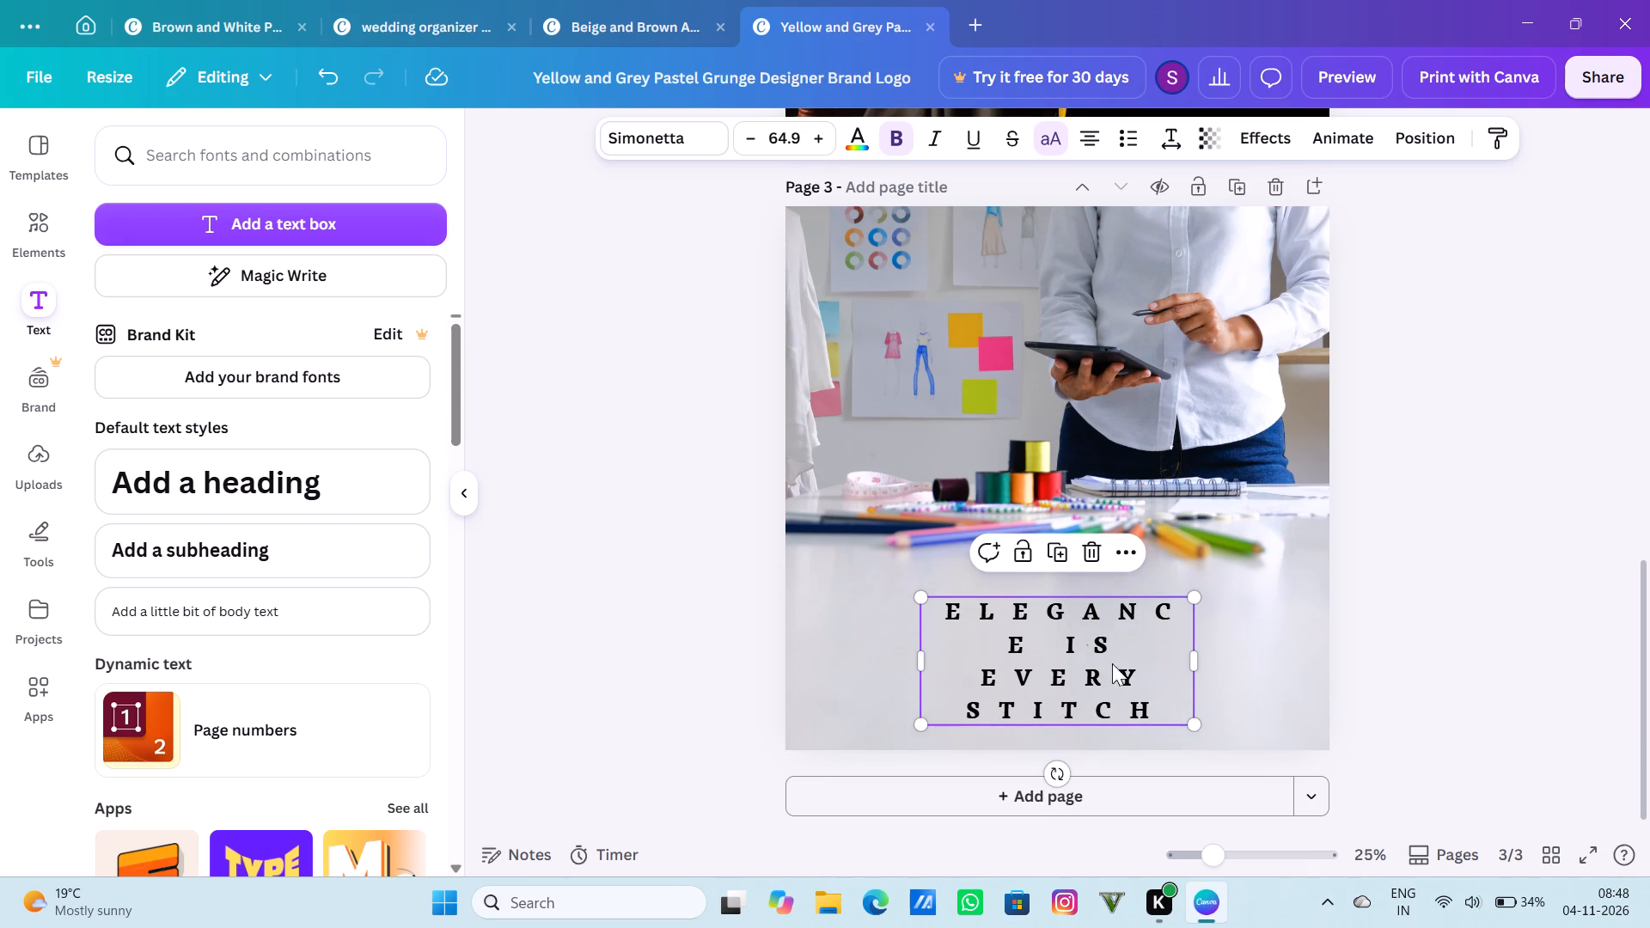
click(919, 656)
drag(919, 656, 885, 661)
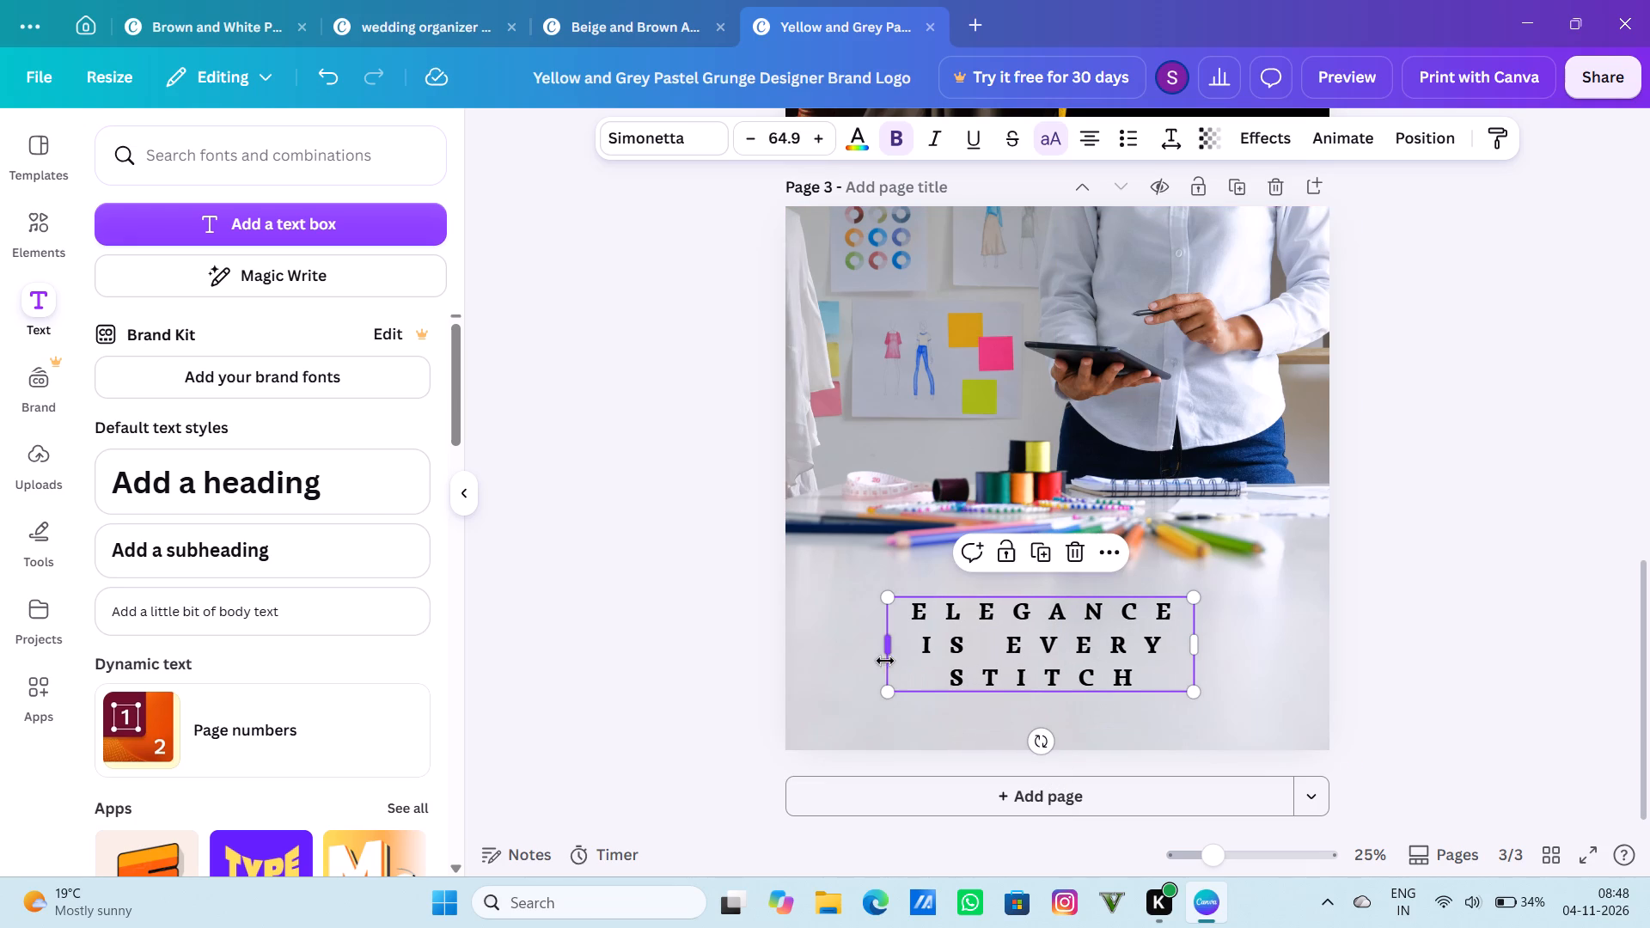
click(1513, 589)
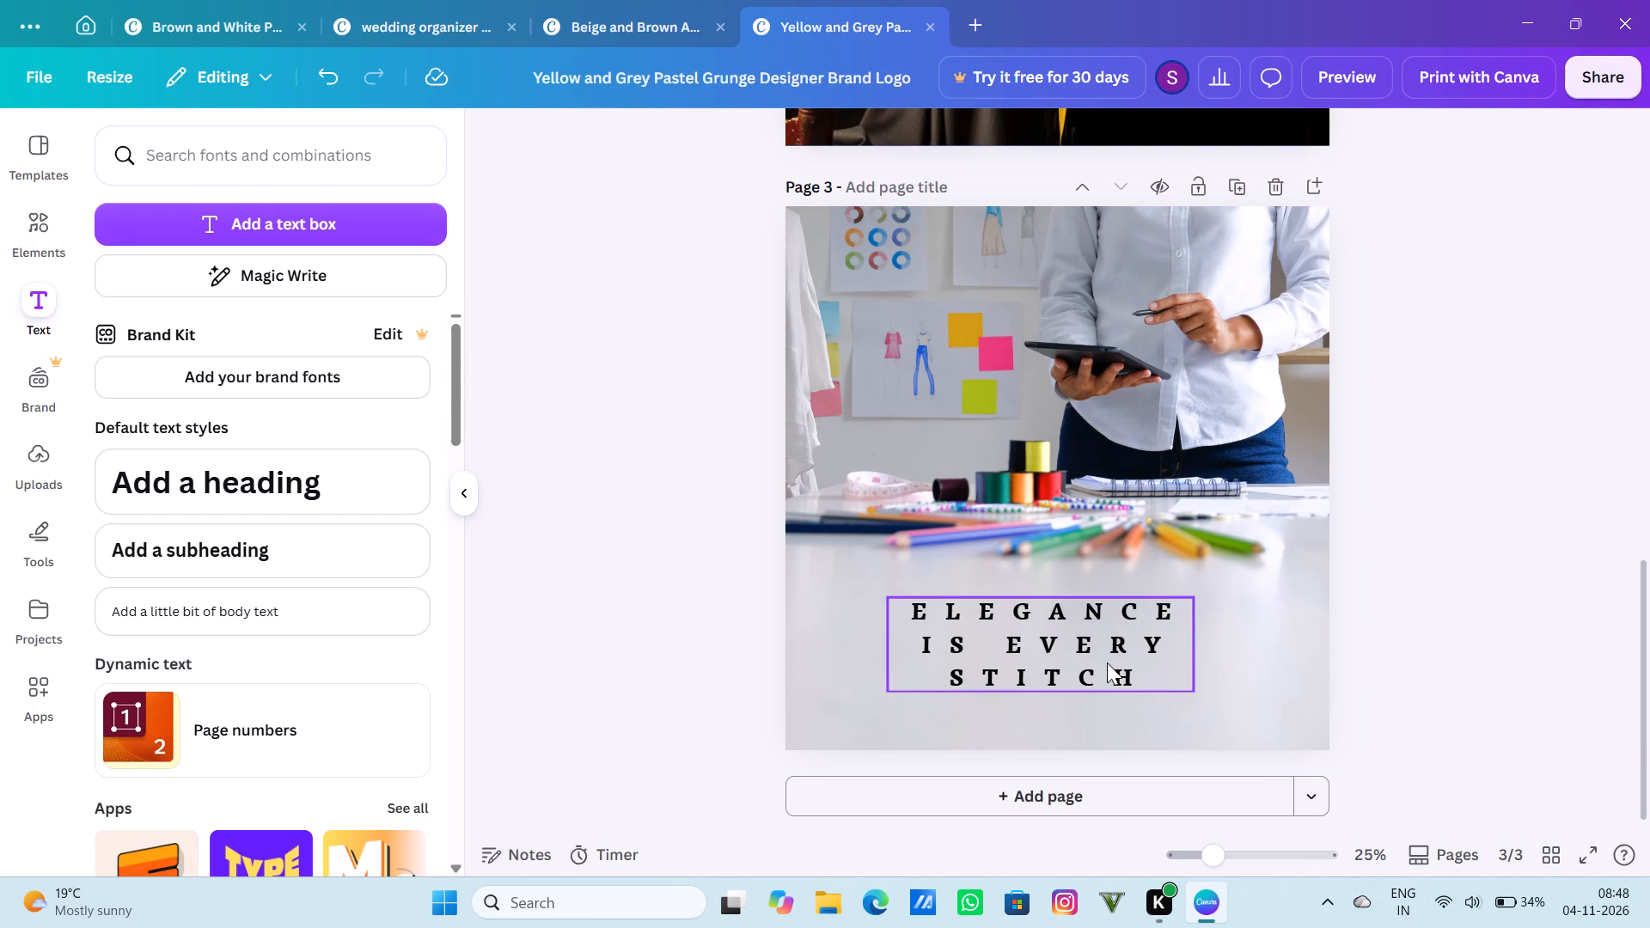
drag(1107, 662, 1121, 657)
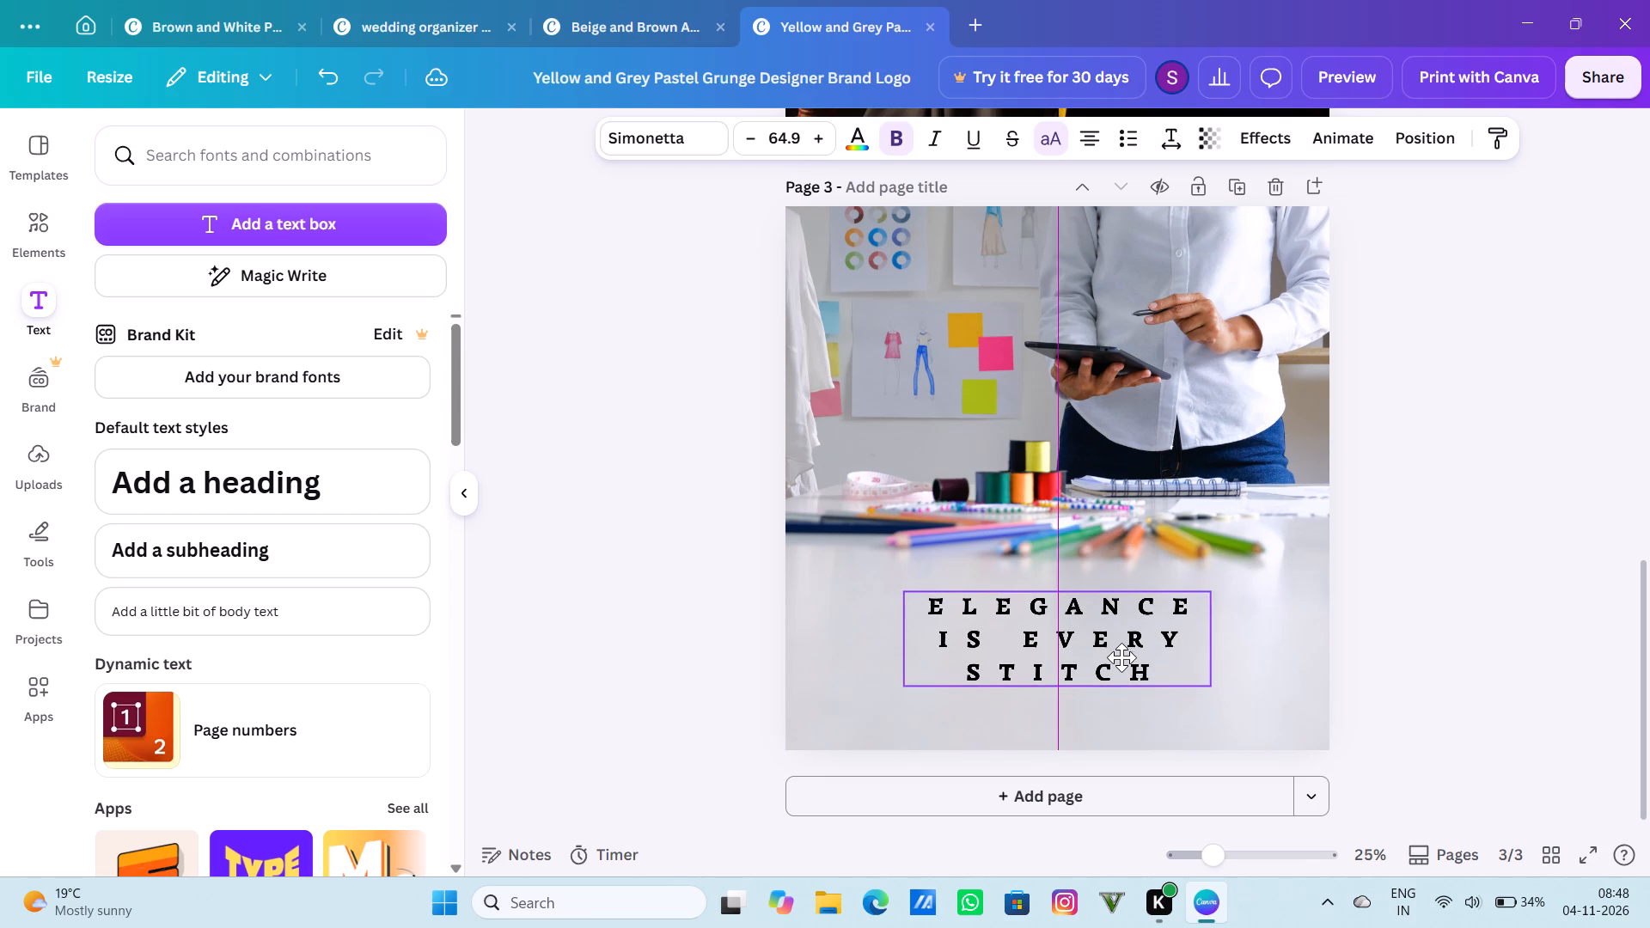
drag(1121, 657, 1124, 658)
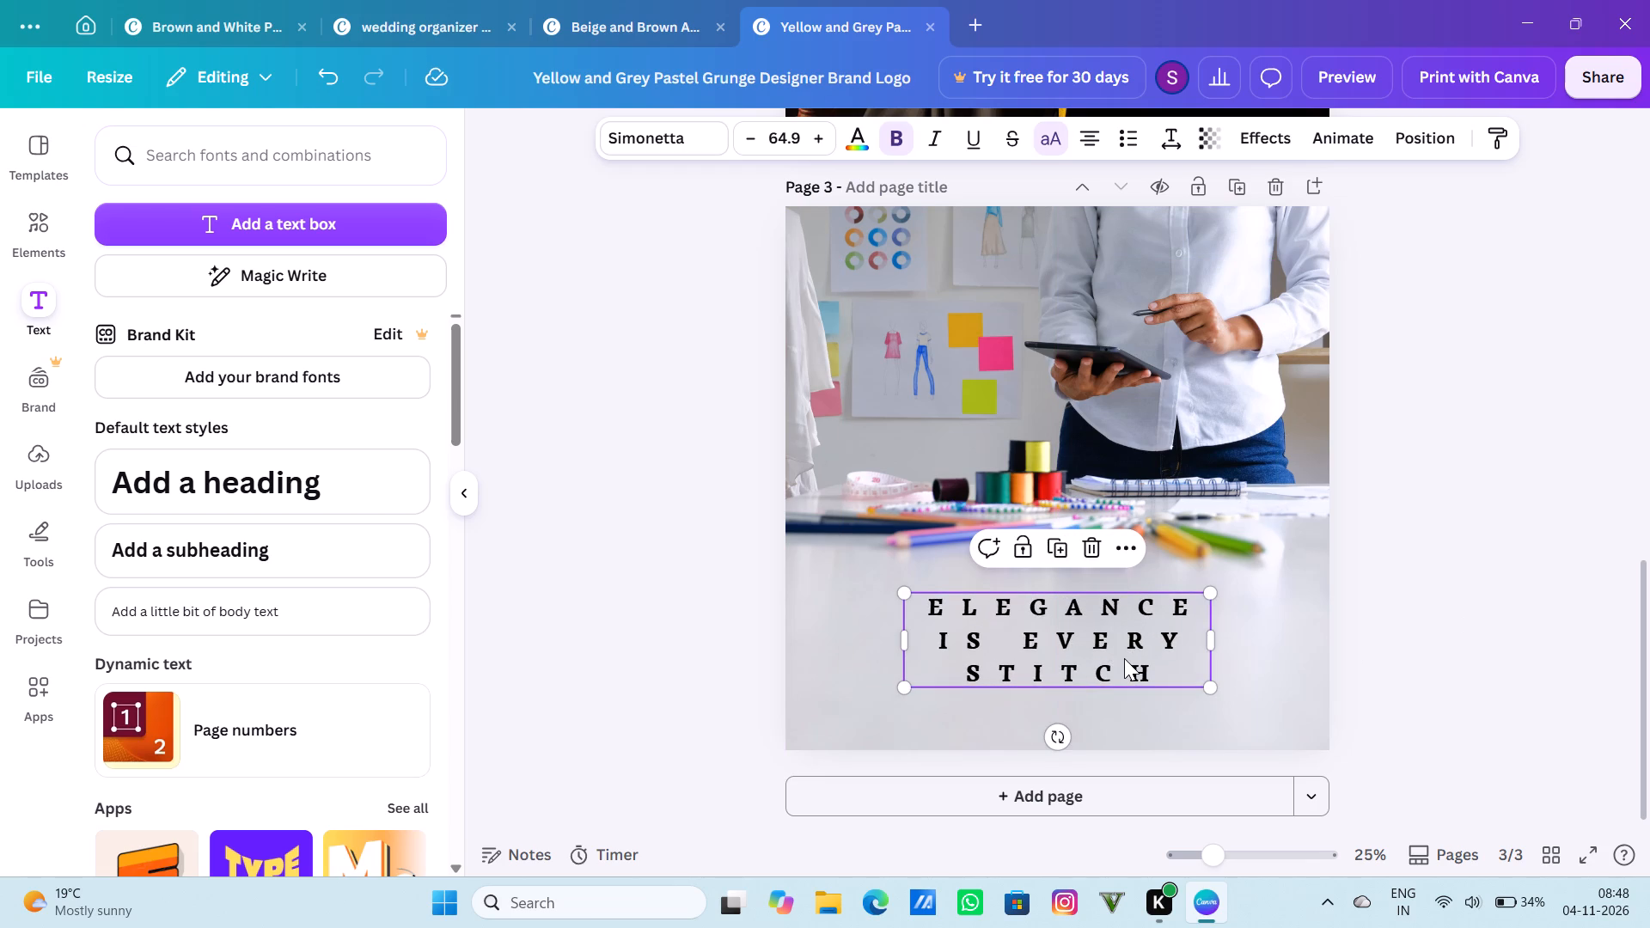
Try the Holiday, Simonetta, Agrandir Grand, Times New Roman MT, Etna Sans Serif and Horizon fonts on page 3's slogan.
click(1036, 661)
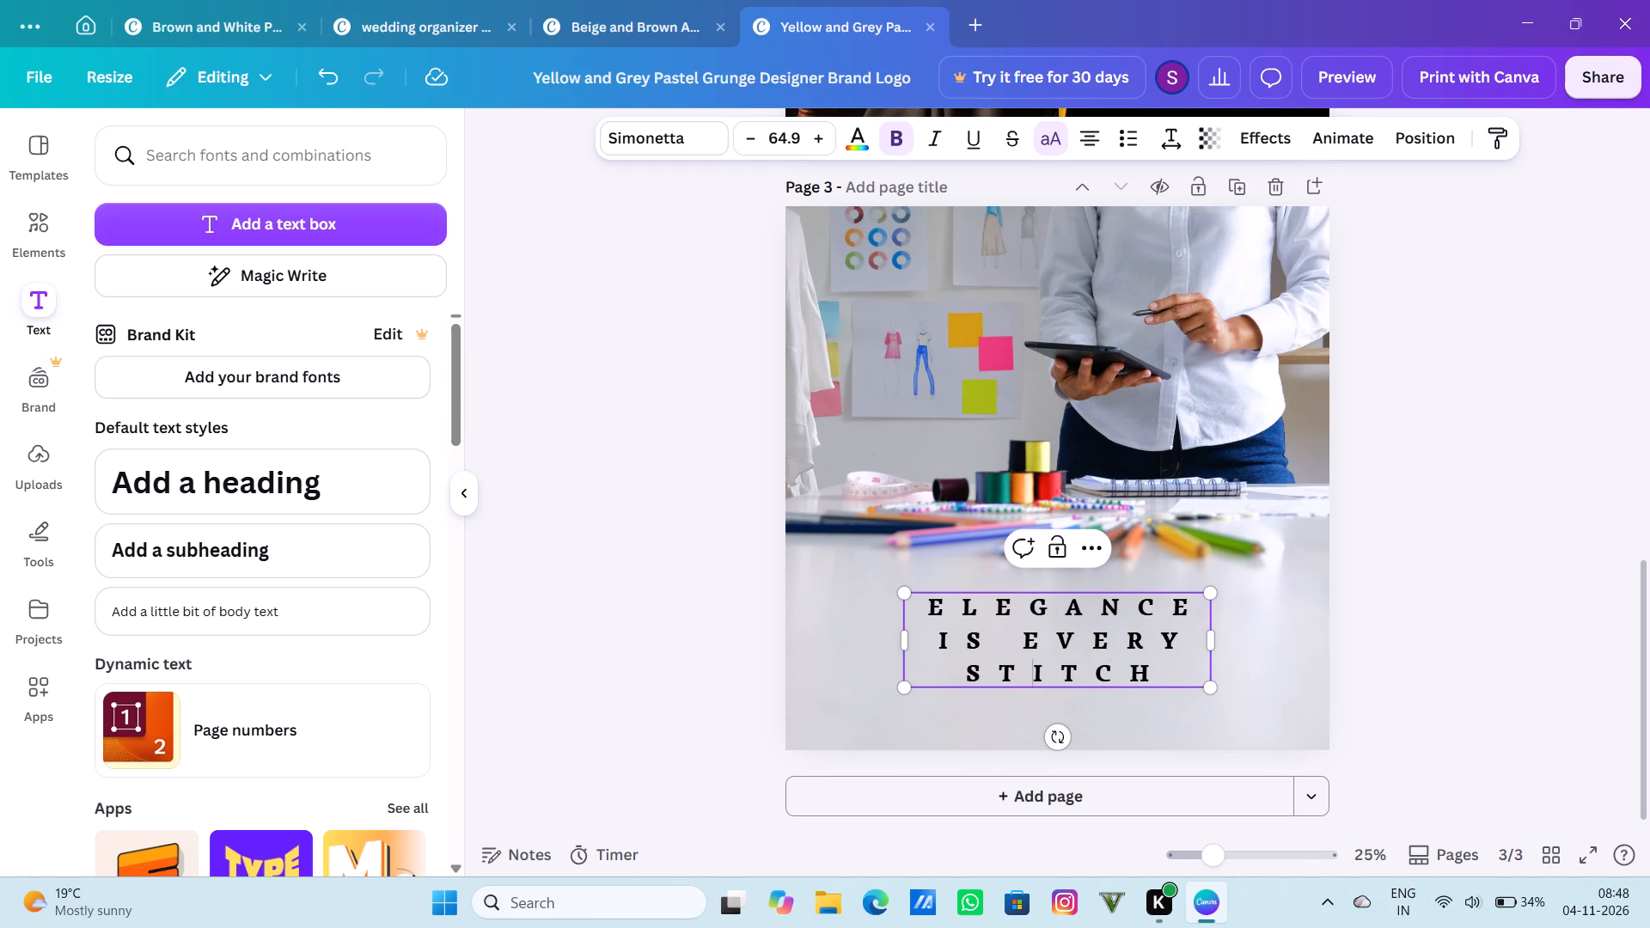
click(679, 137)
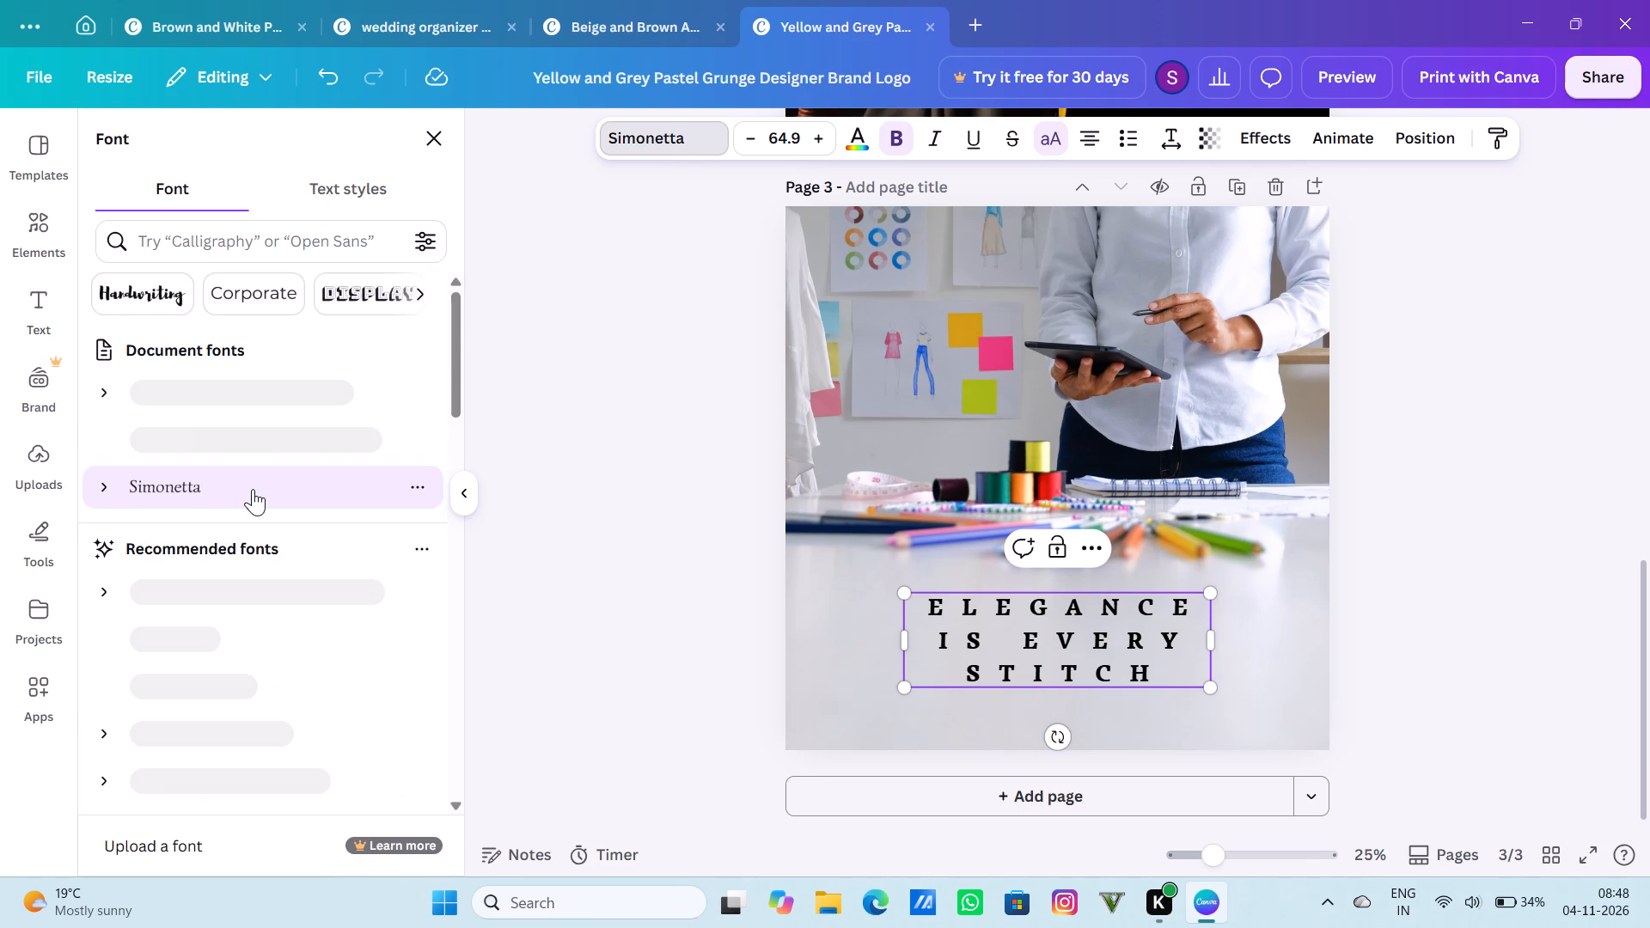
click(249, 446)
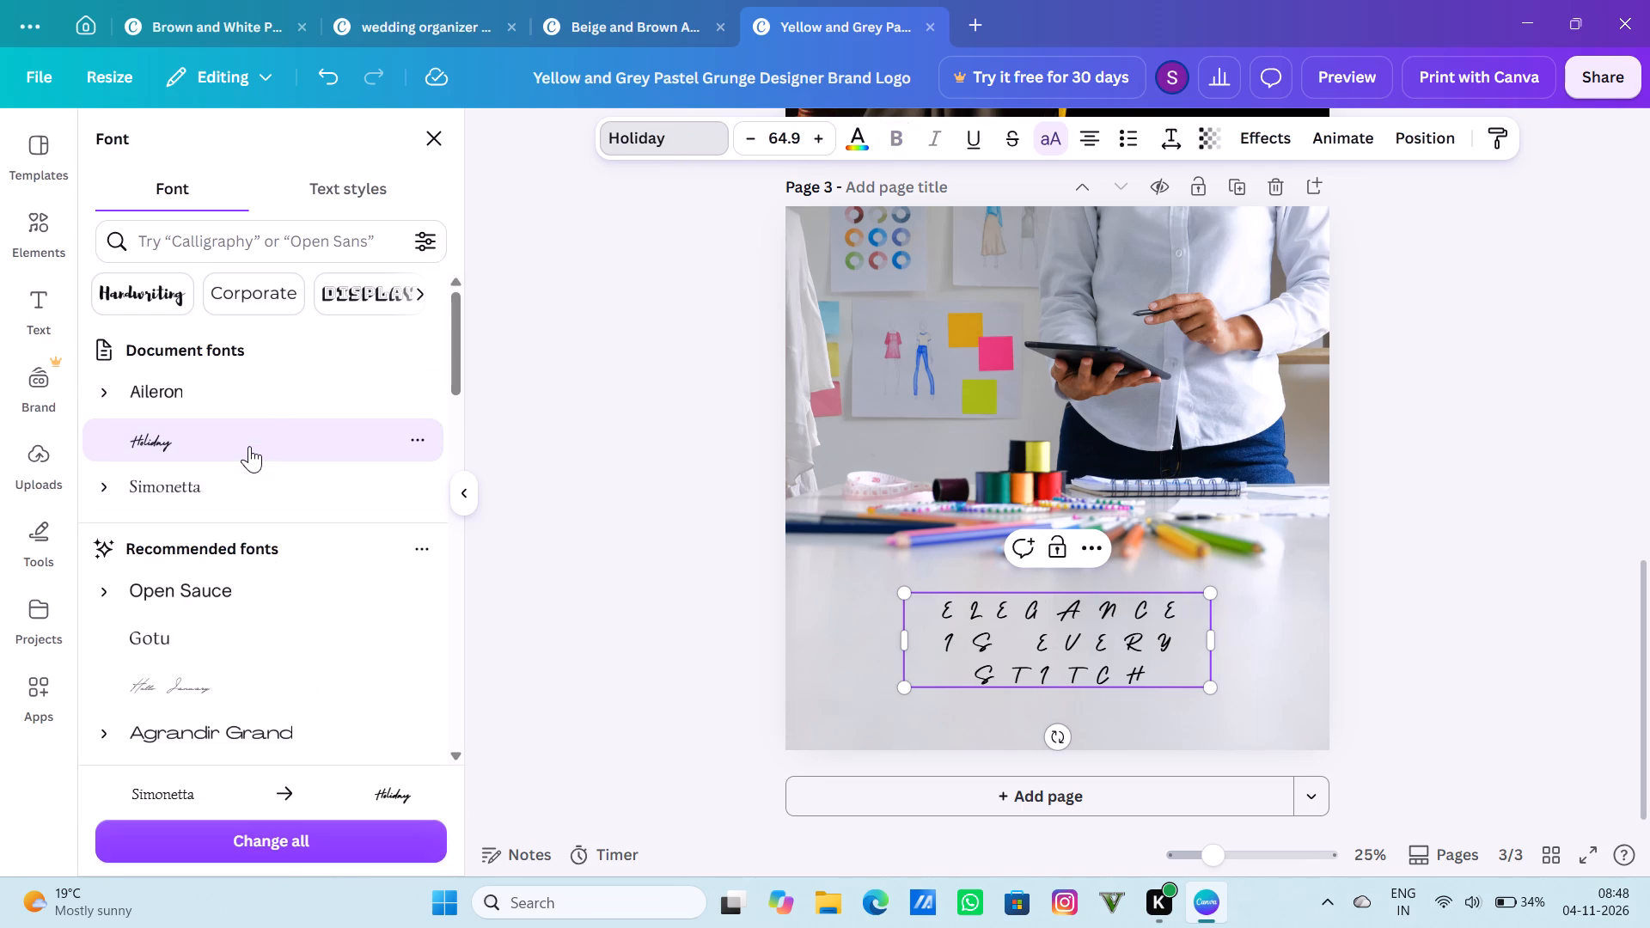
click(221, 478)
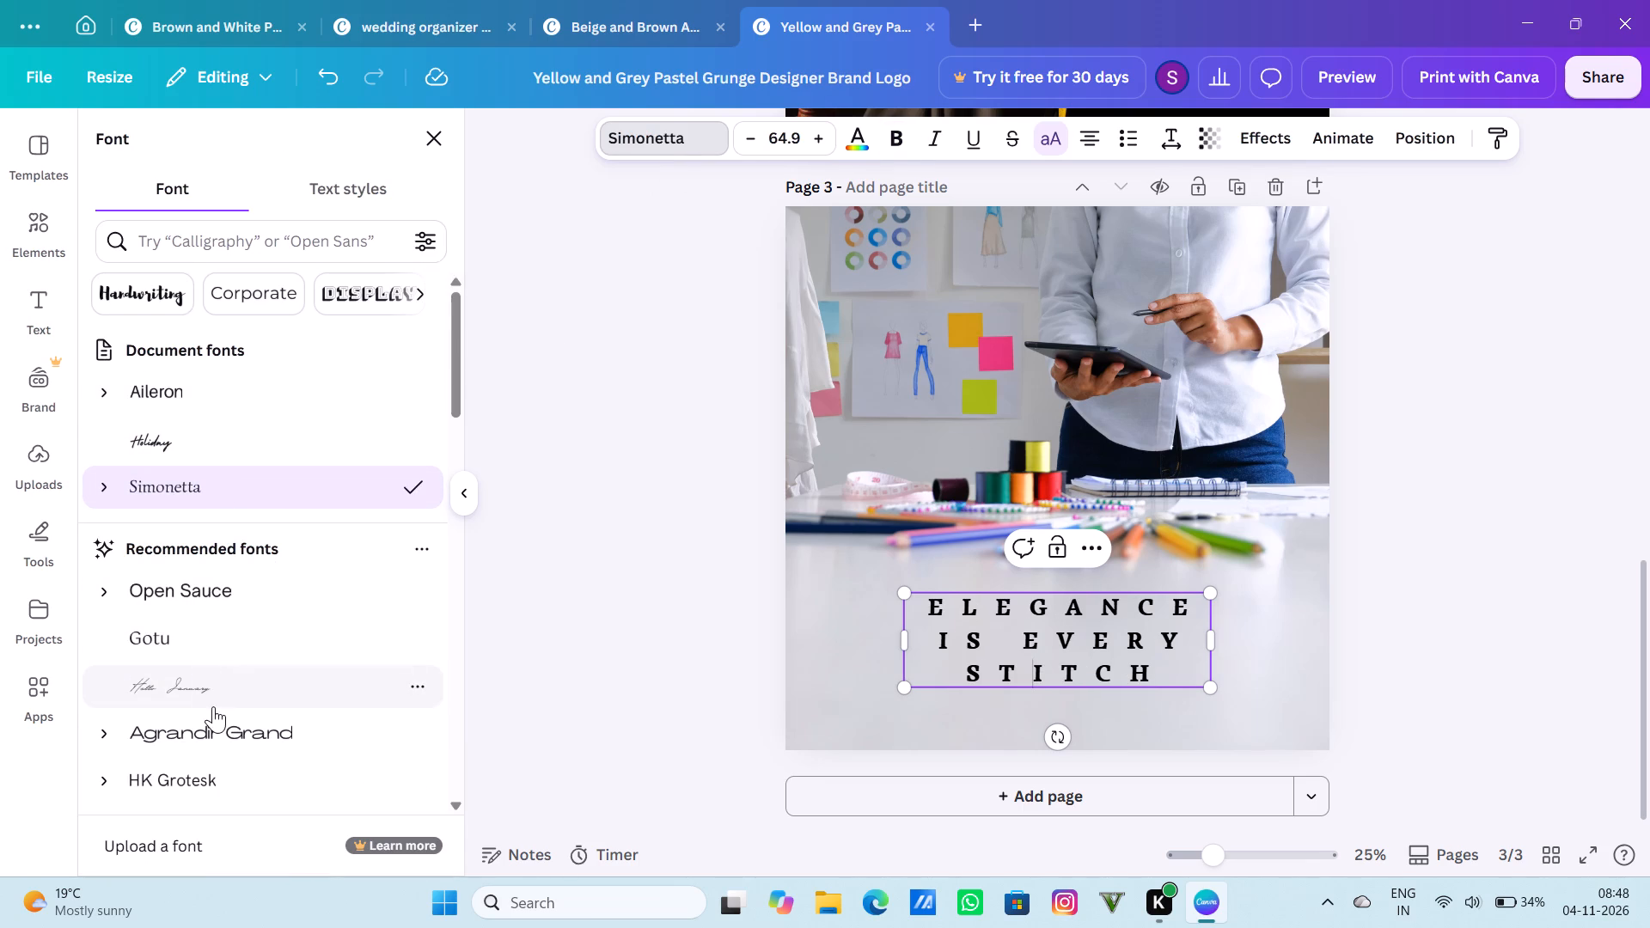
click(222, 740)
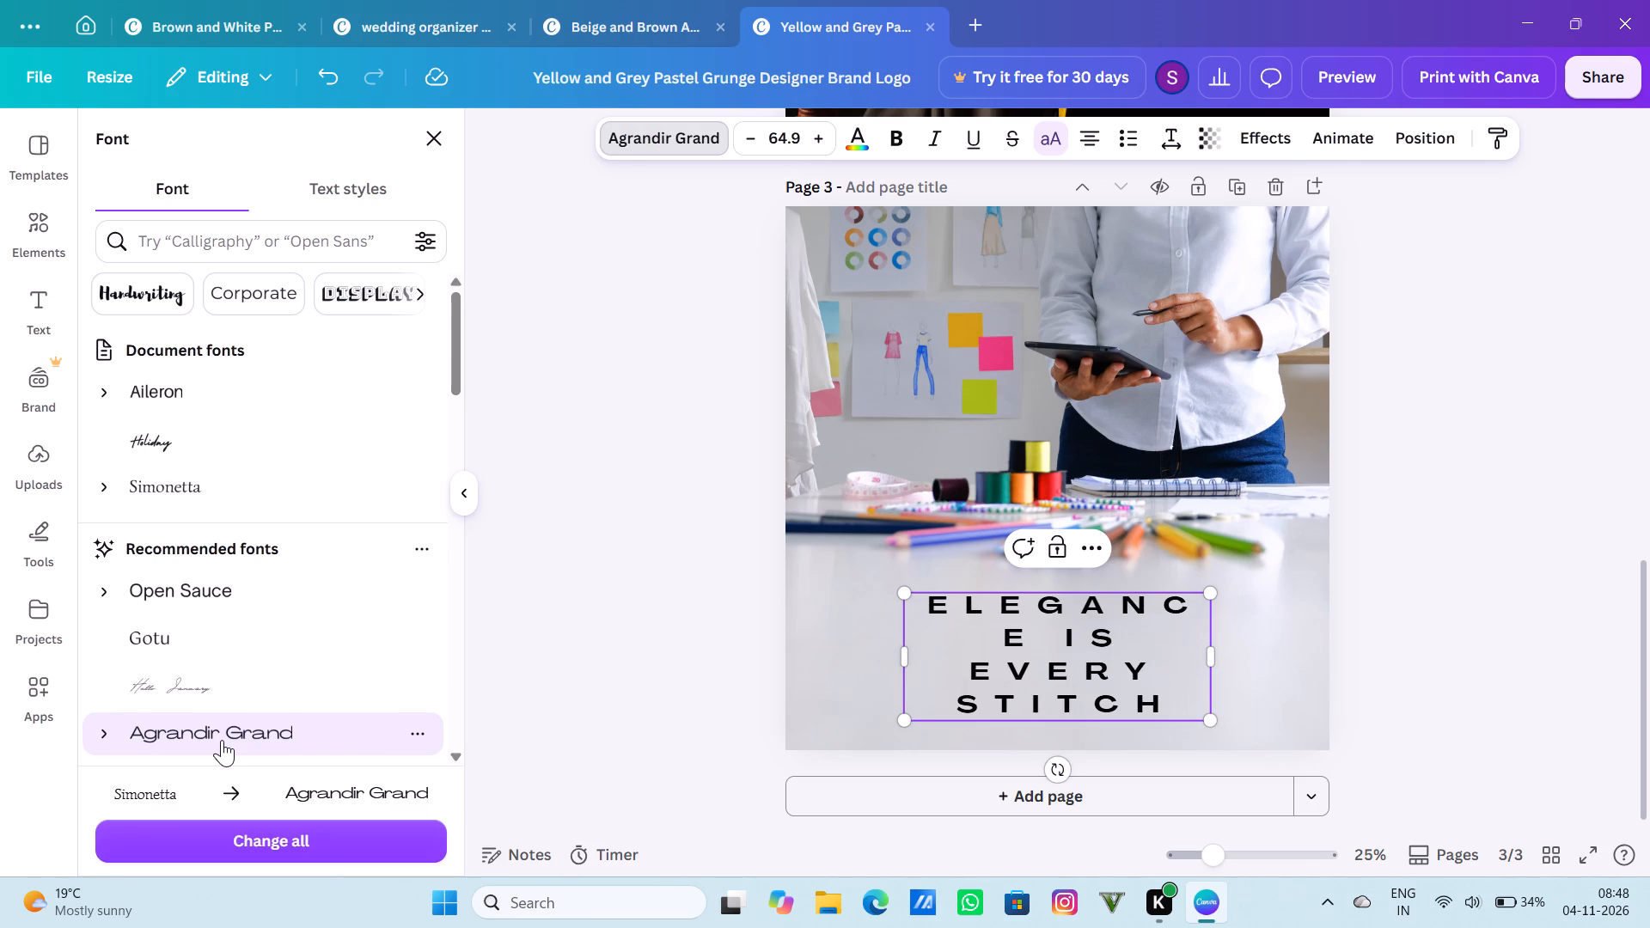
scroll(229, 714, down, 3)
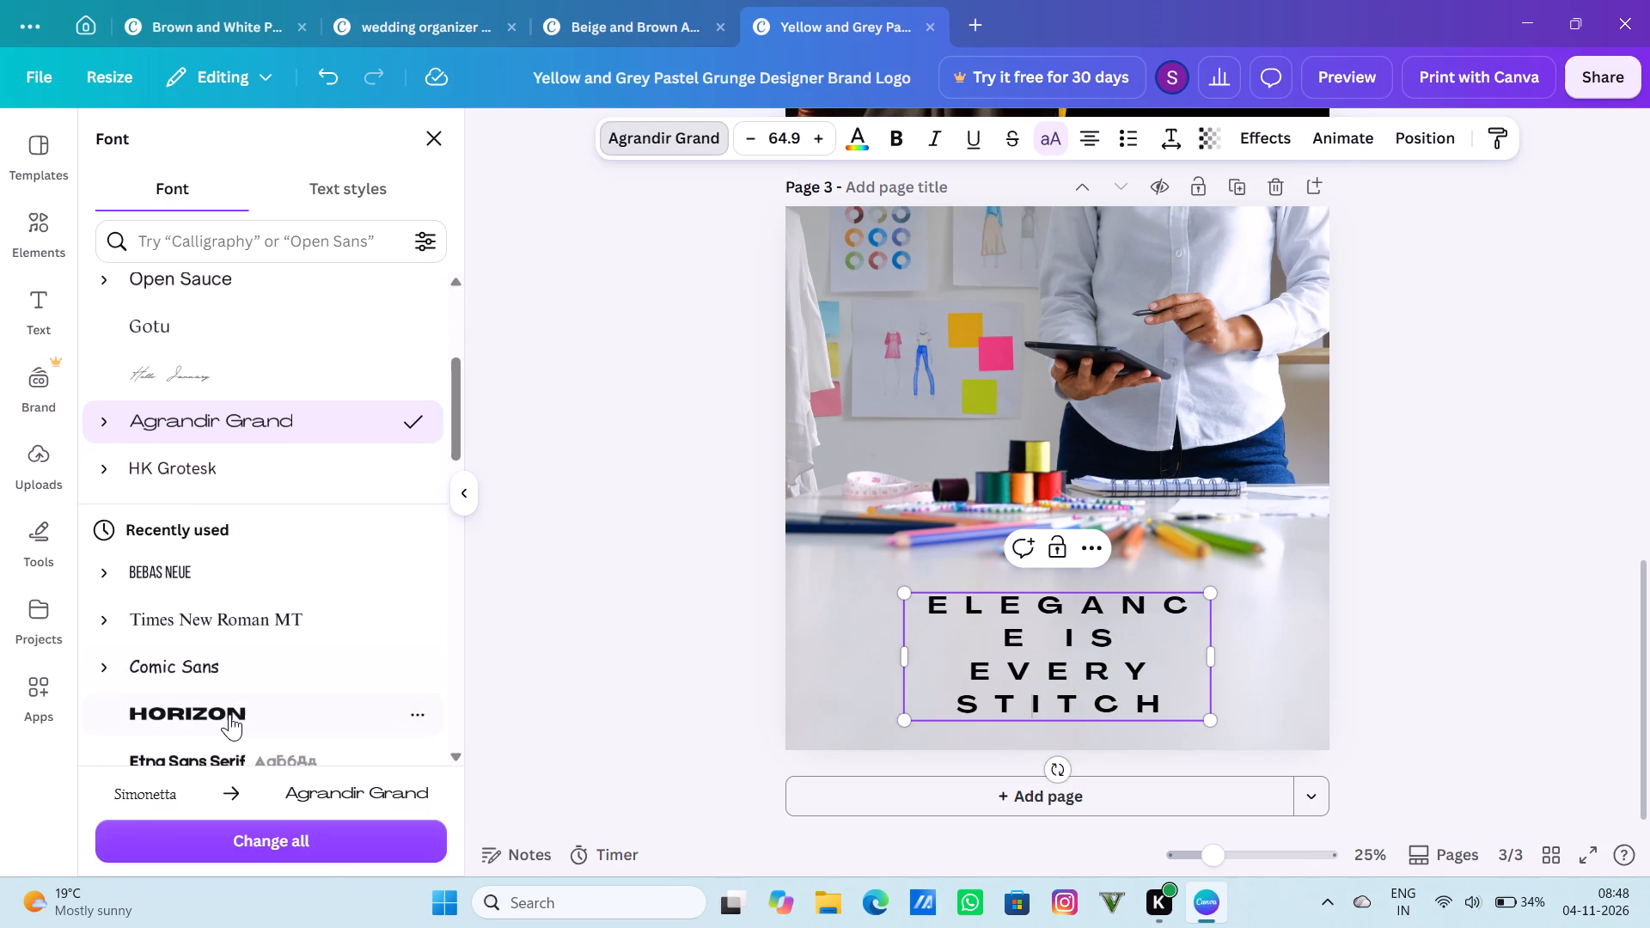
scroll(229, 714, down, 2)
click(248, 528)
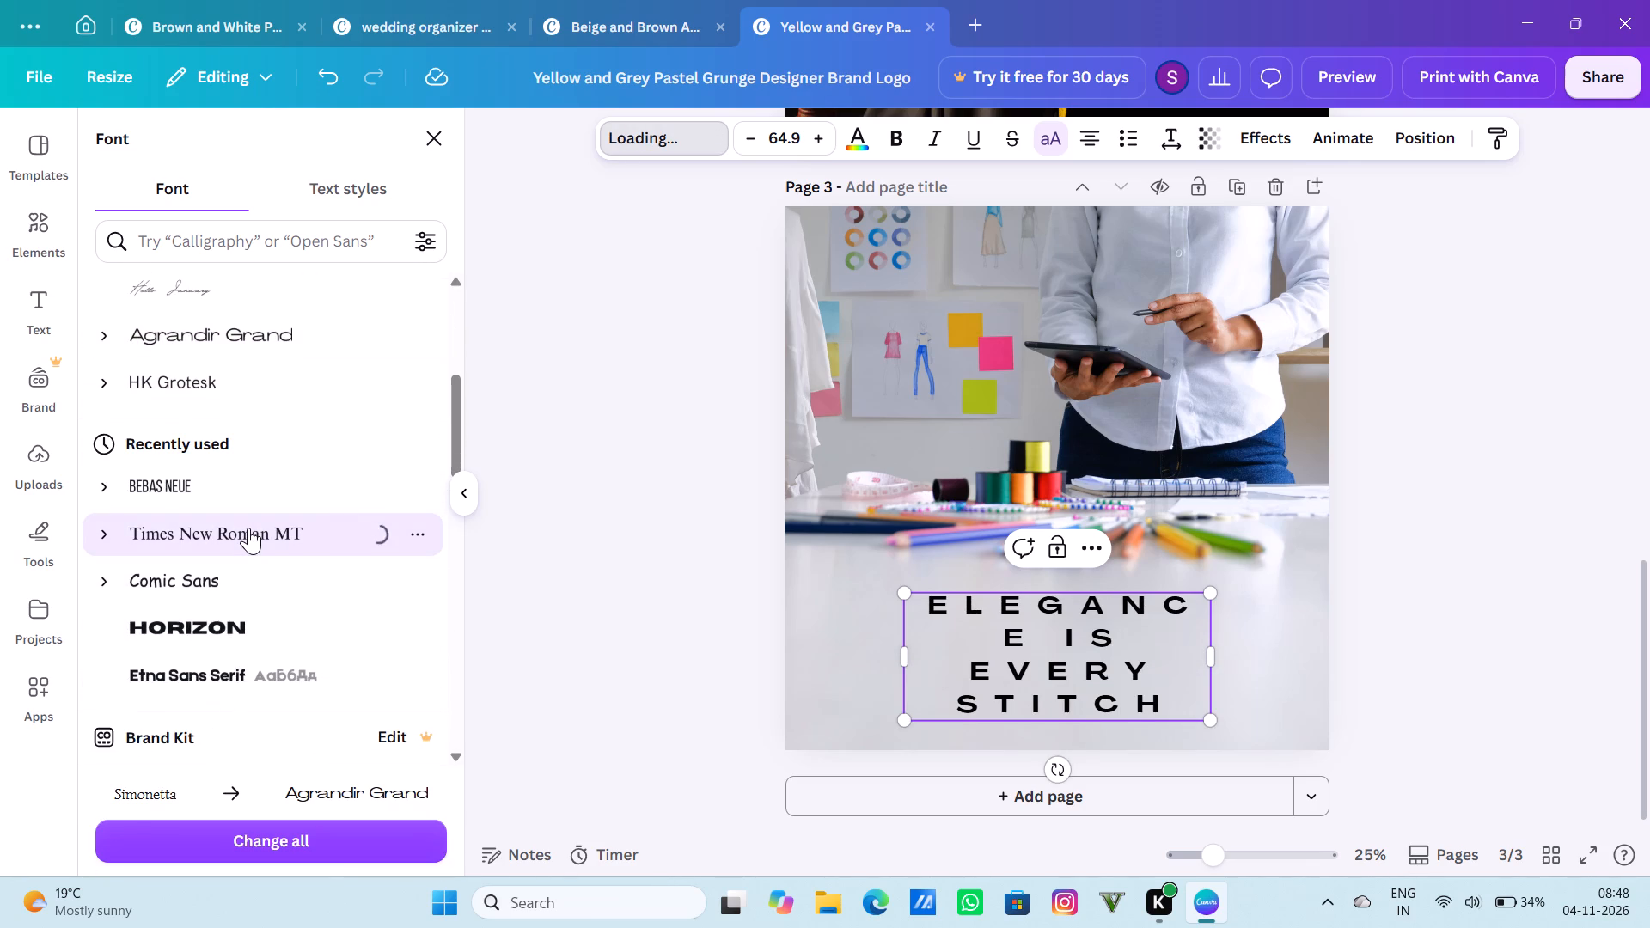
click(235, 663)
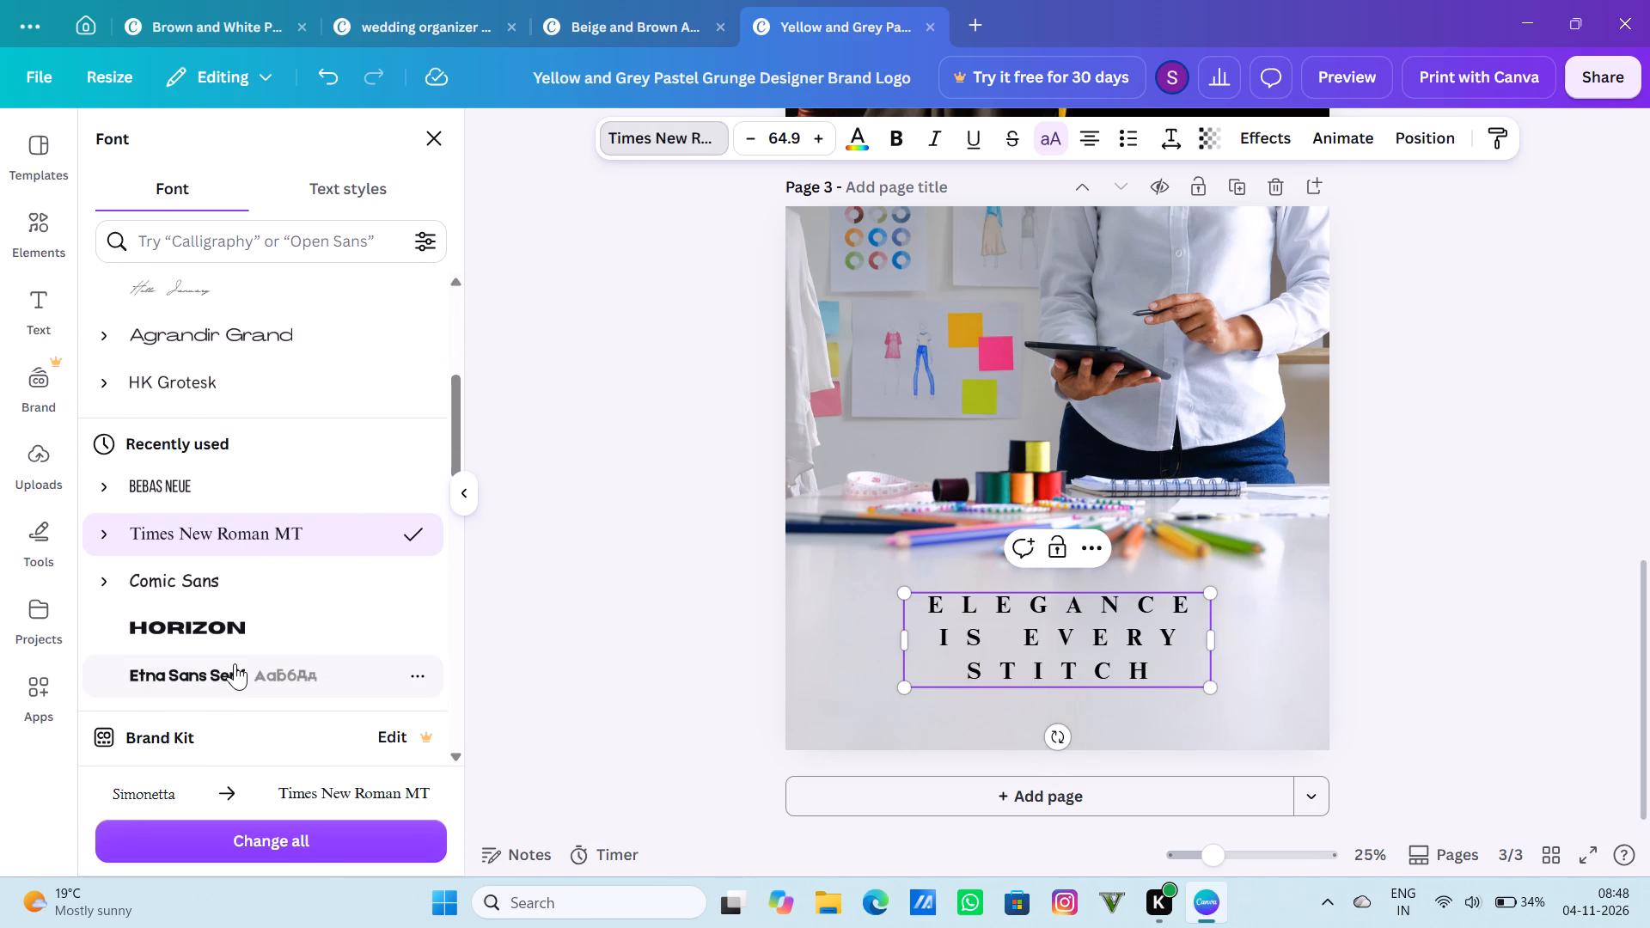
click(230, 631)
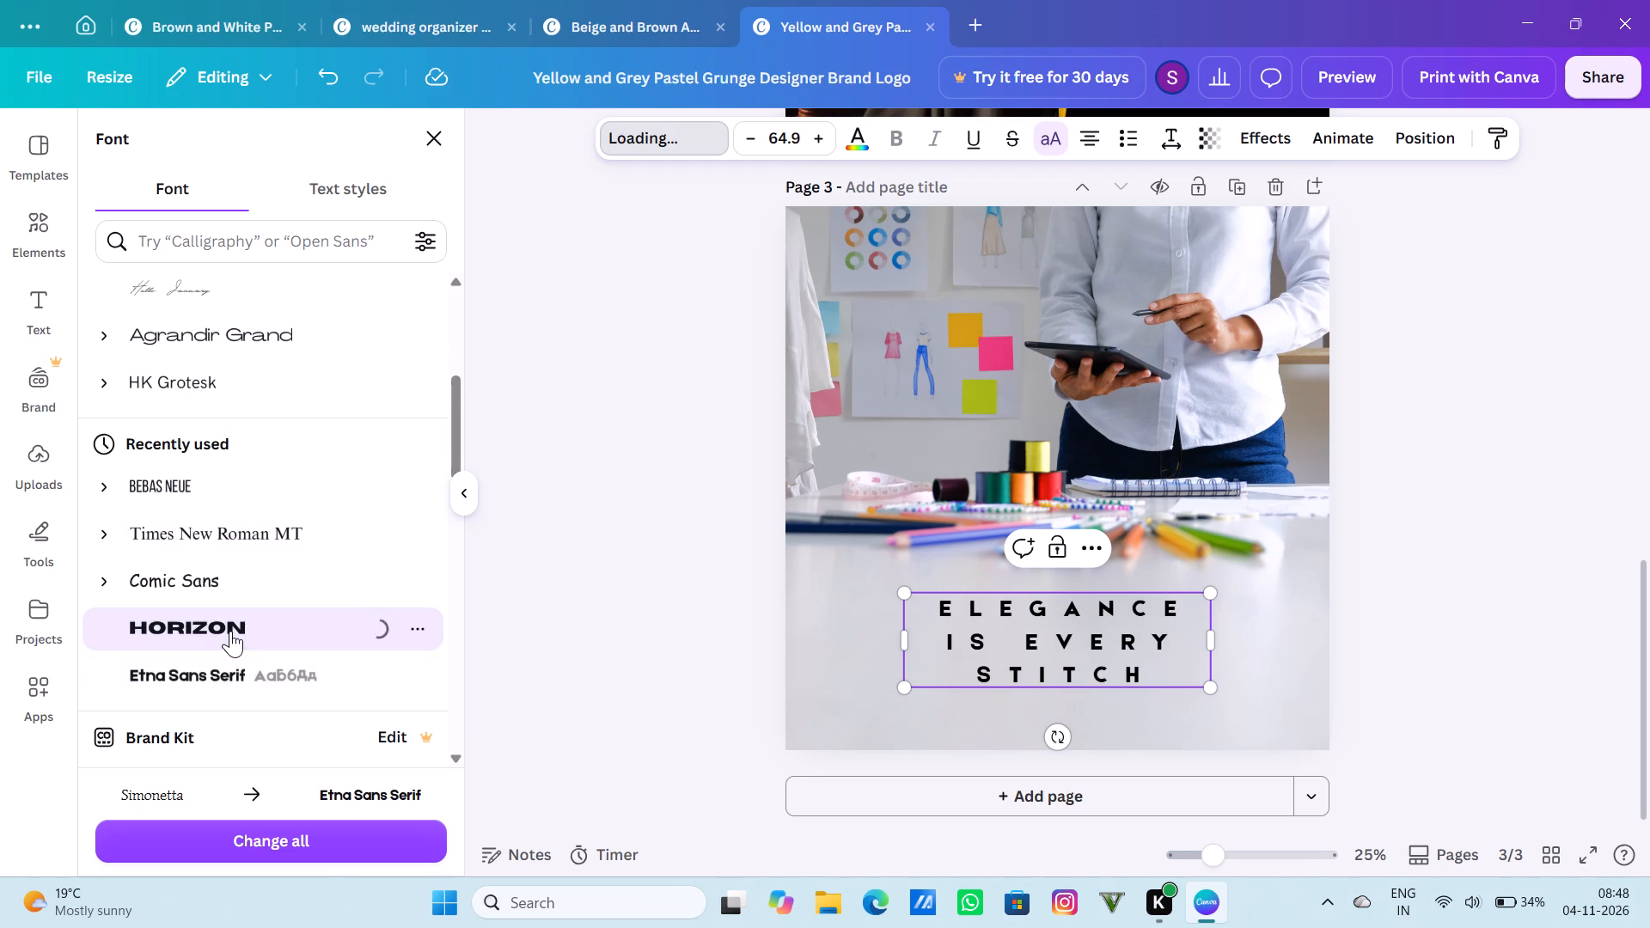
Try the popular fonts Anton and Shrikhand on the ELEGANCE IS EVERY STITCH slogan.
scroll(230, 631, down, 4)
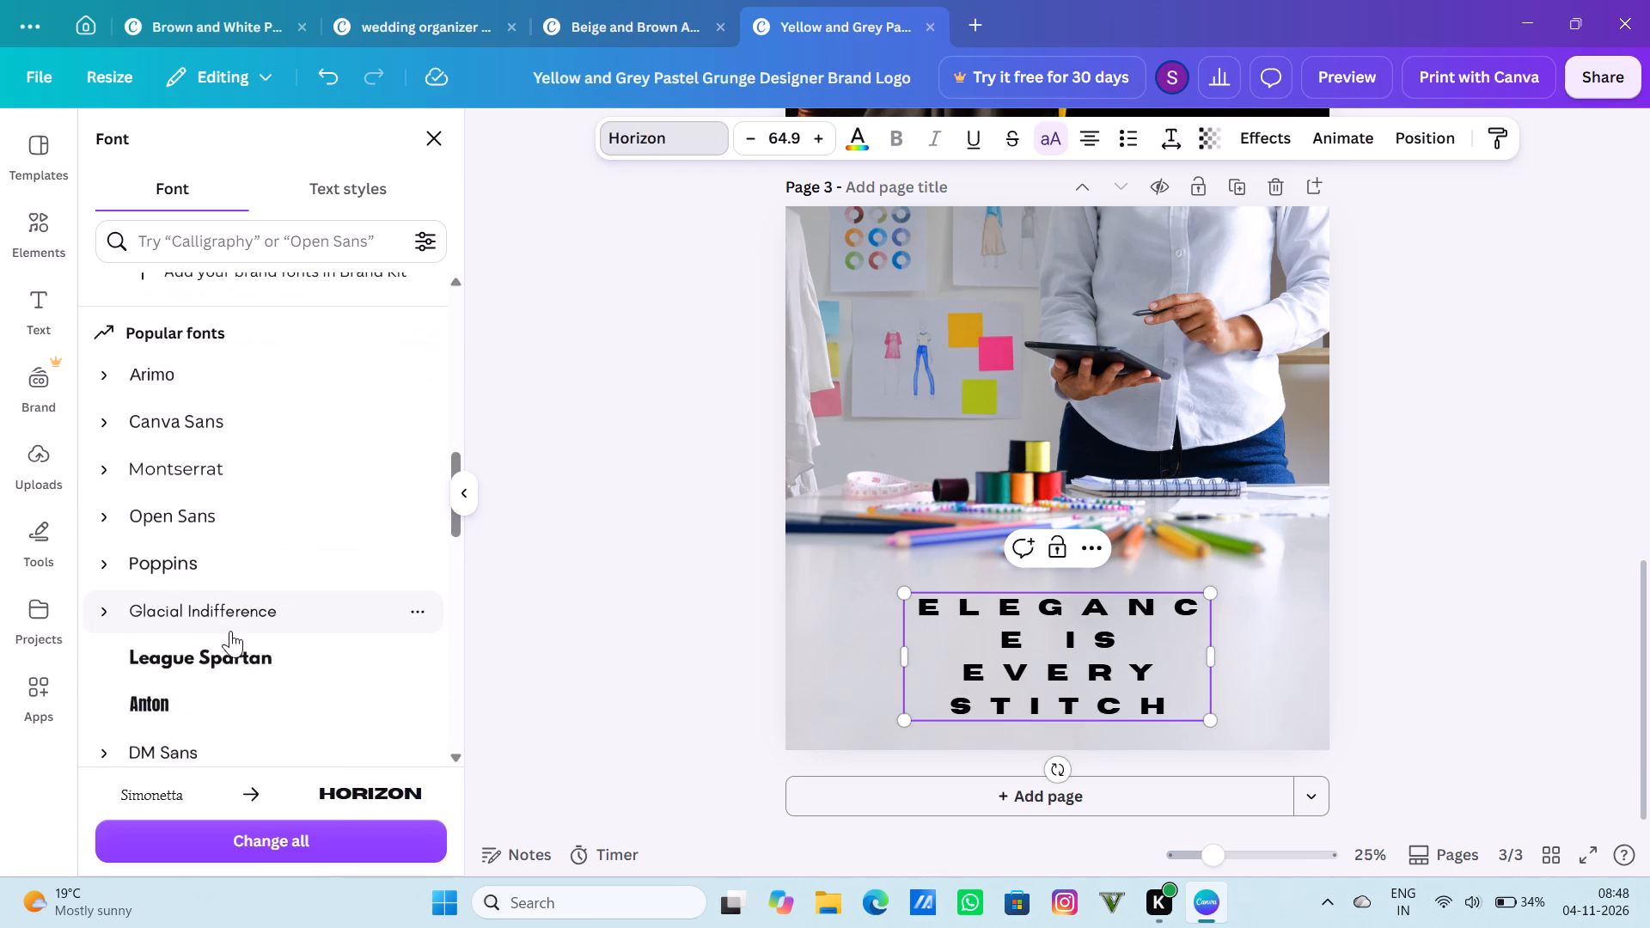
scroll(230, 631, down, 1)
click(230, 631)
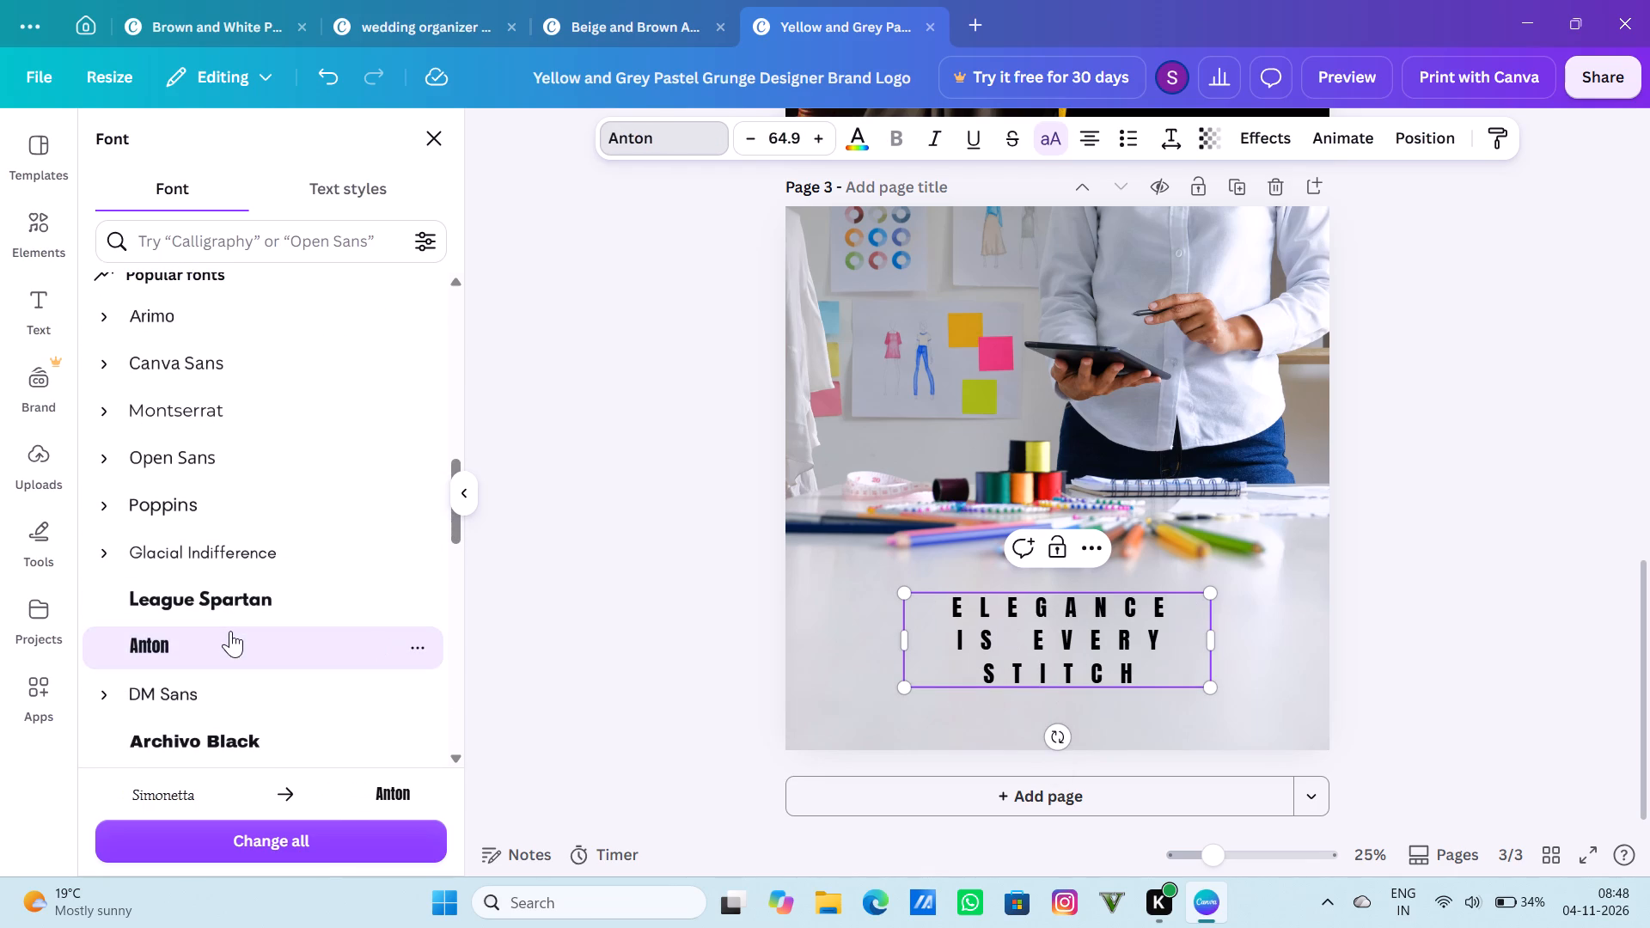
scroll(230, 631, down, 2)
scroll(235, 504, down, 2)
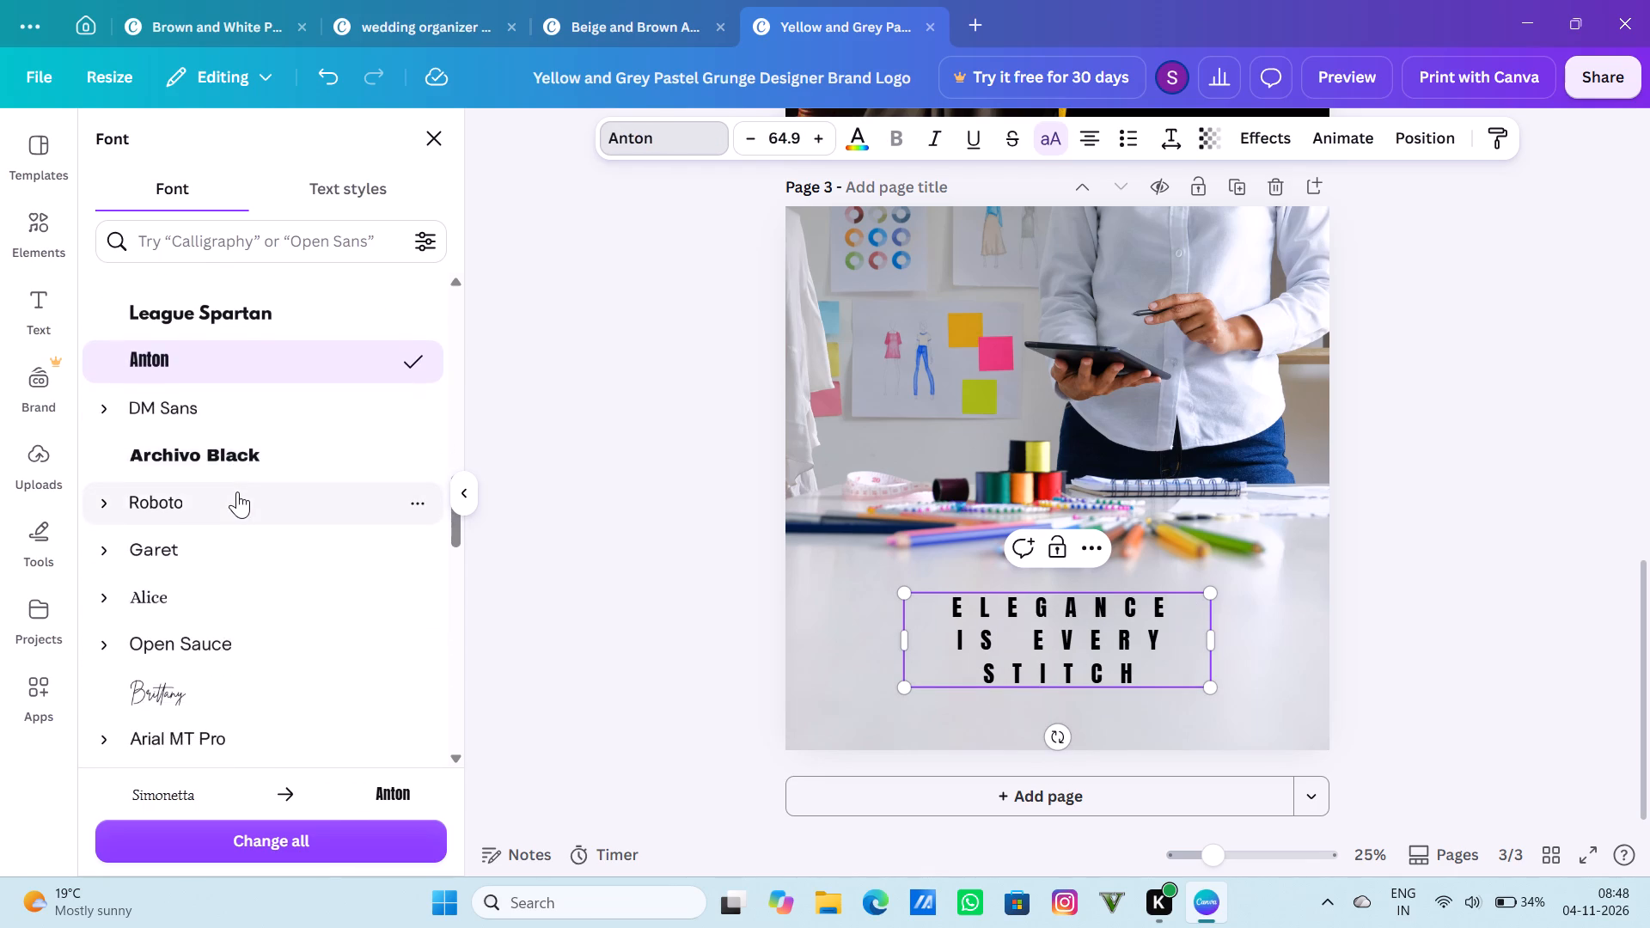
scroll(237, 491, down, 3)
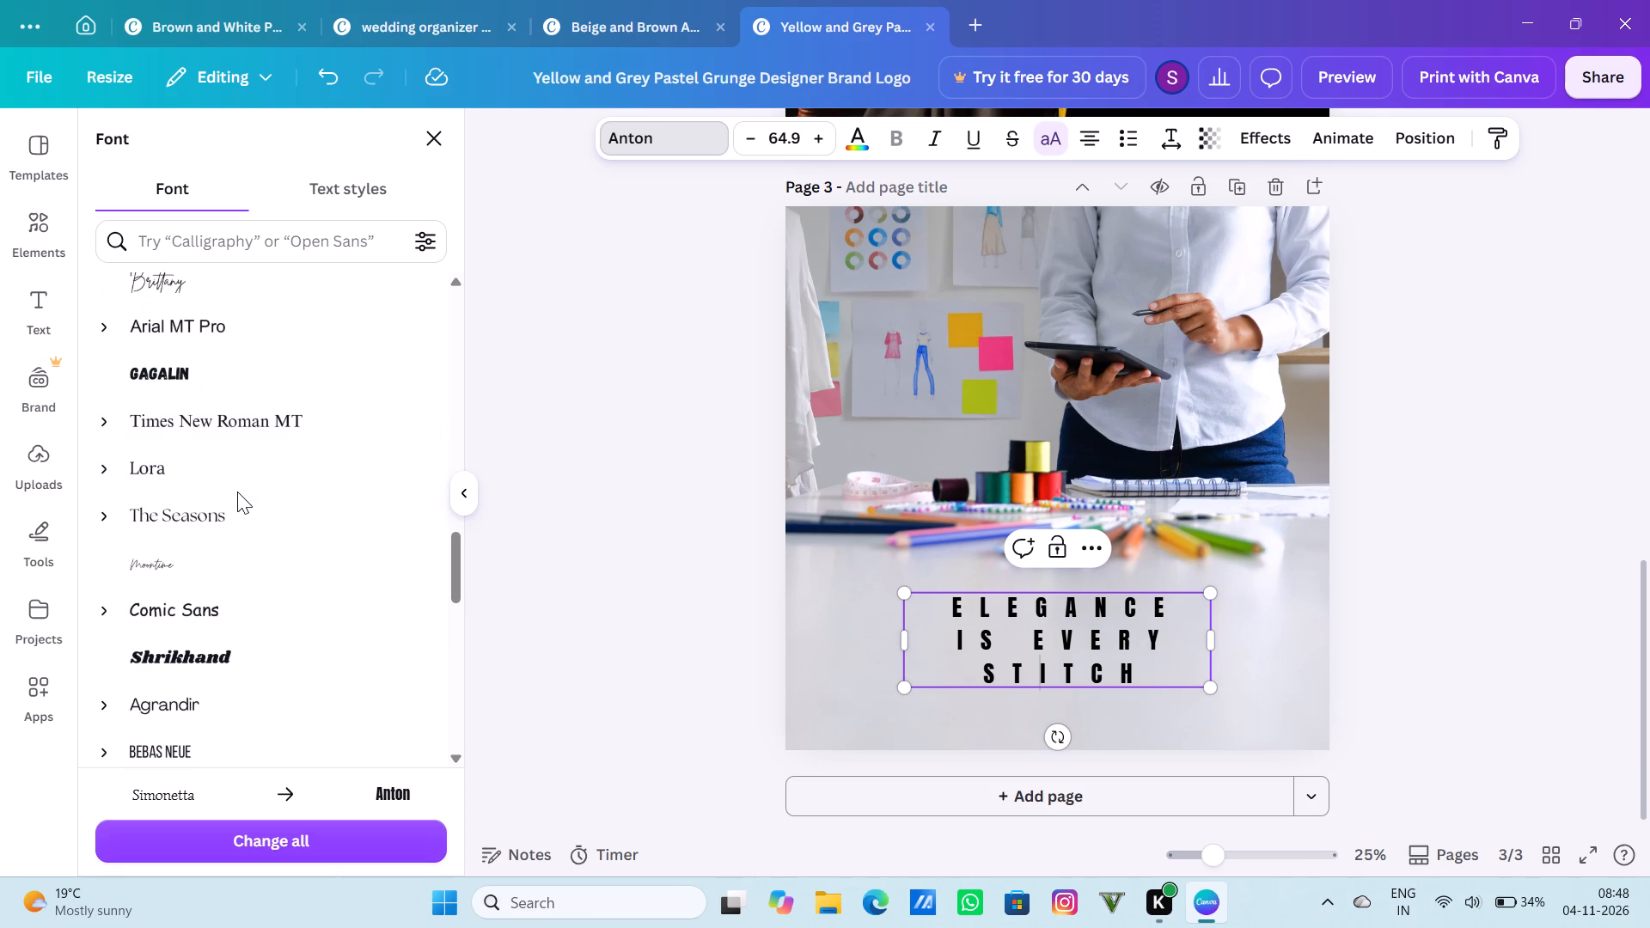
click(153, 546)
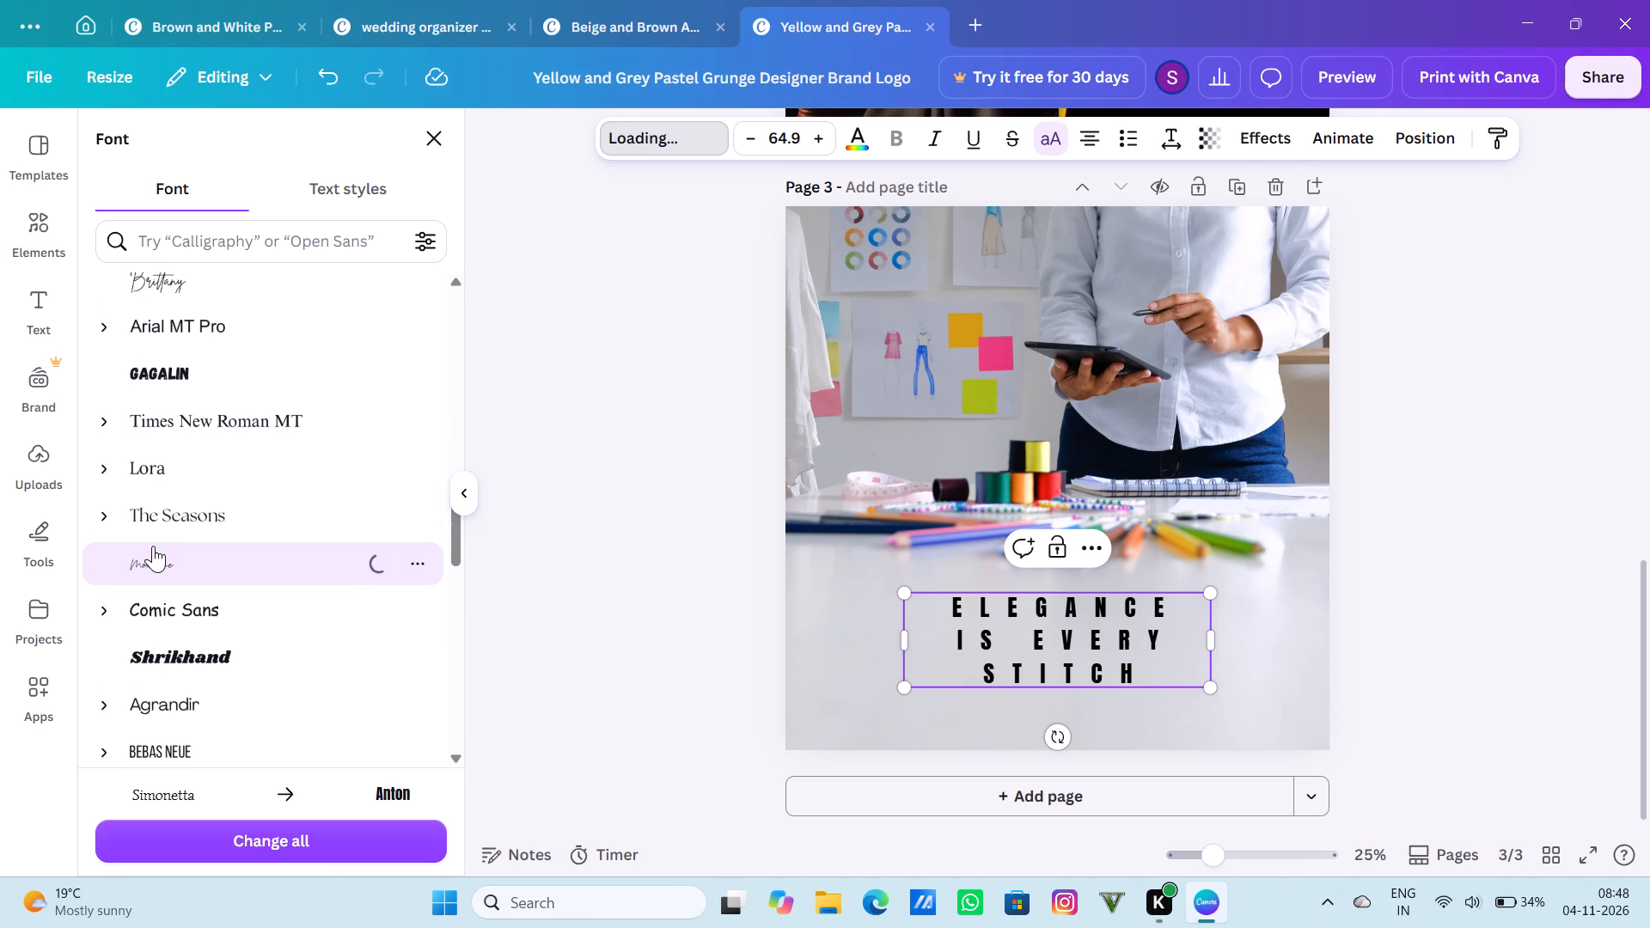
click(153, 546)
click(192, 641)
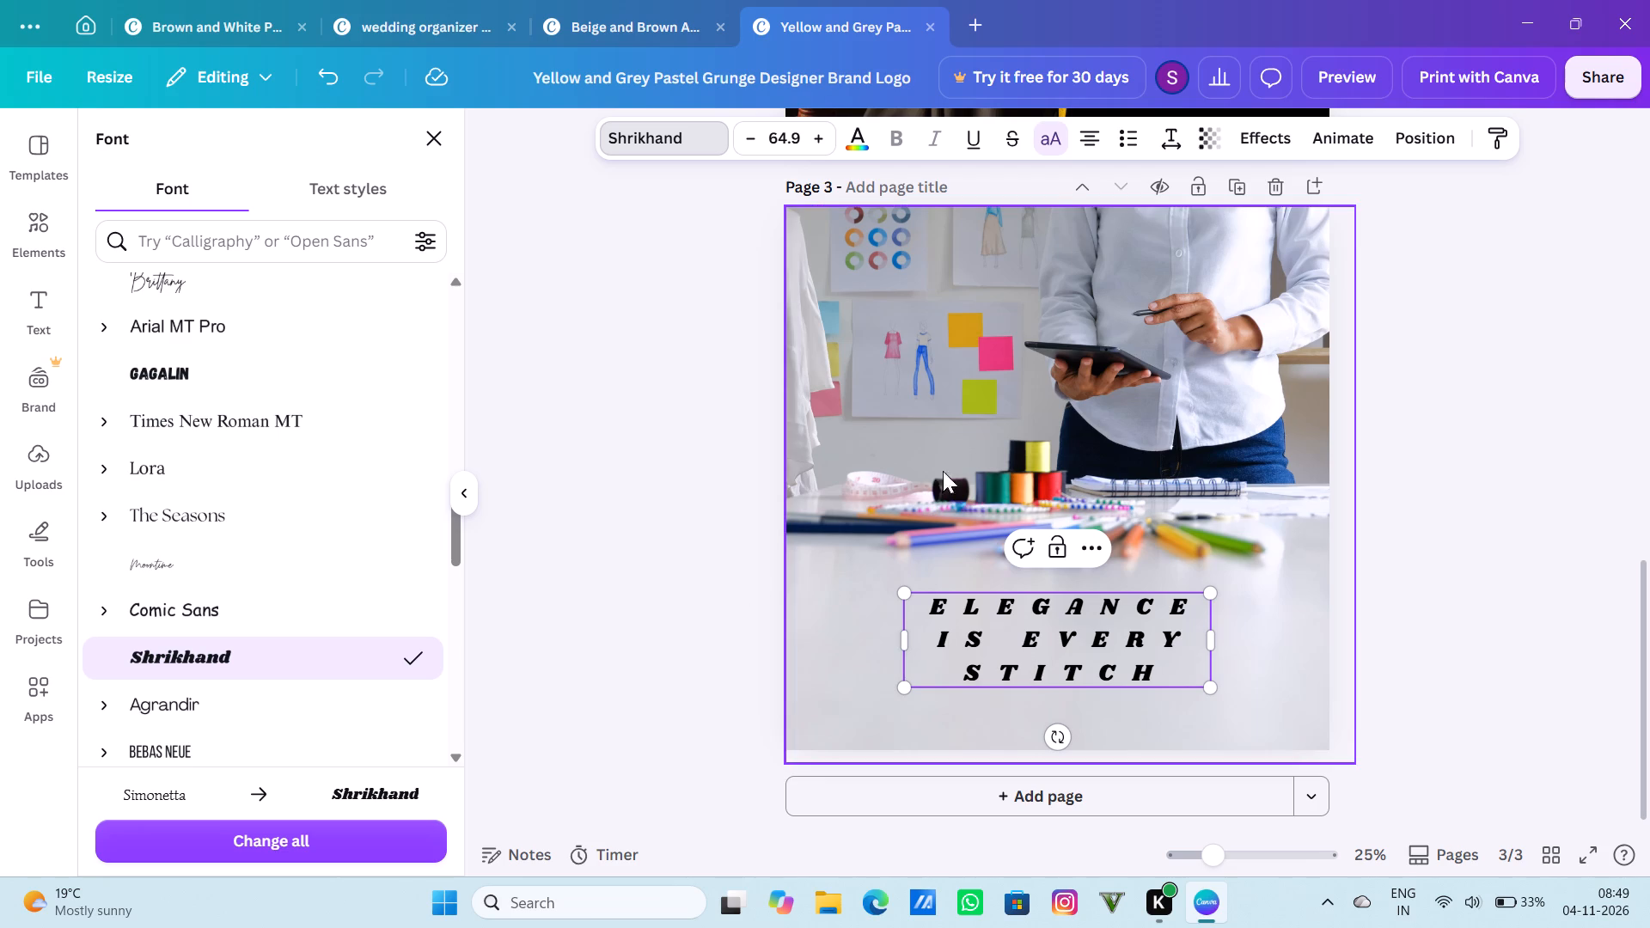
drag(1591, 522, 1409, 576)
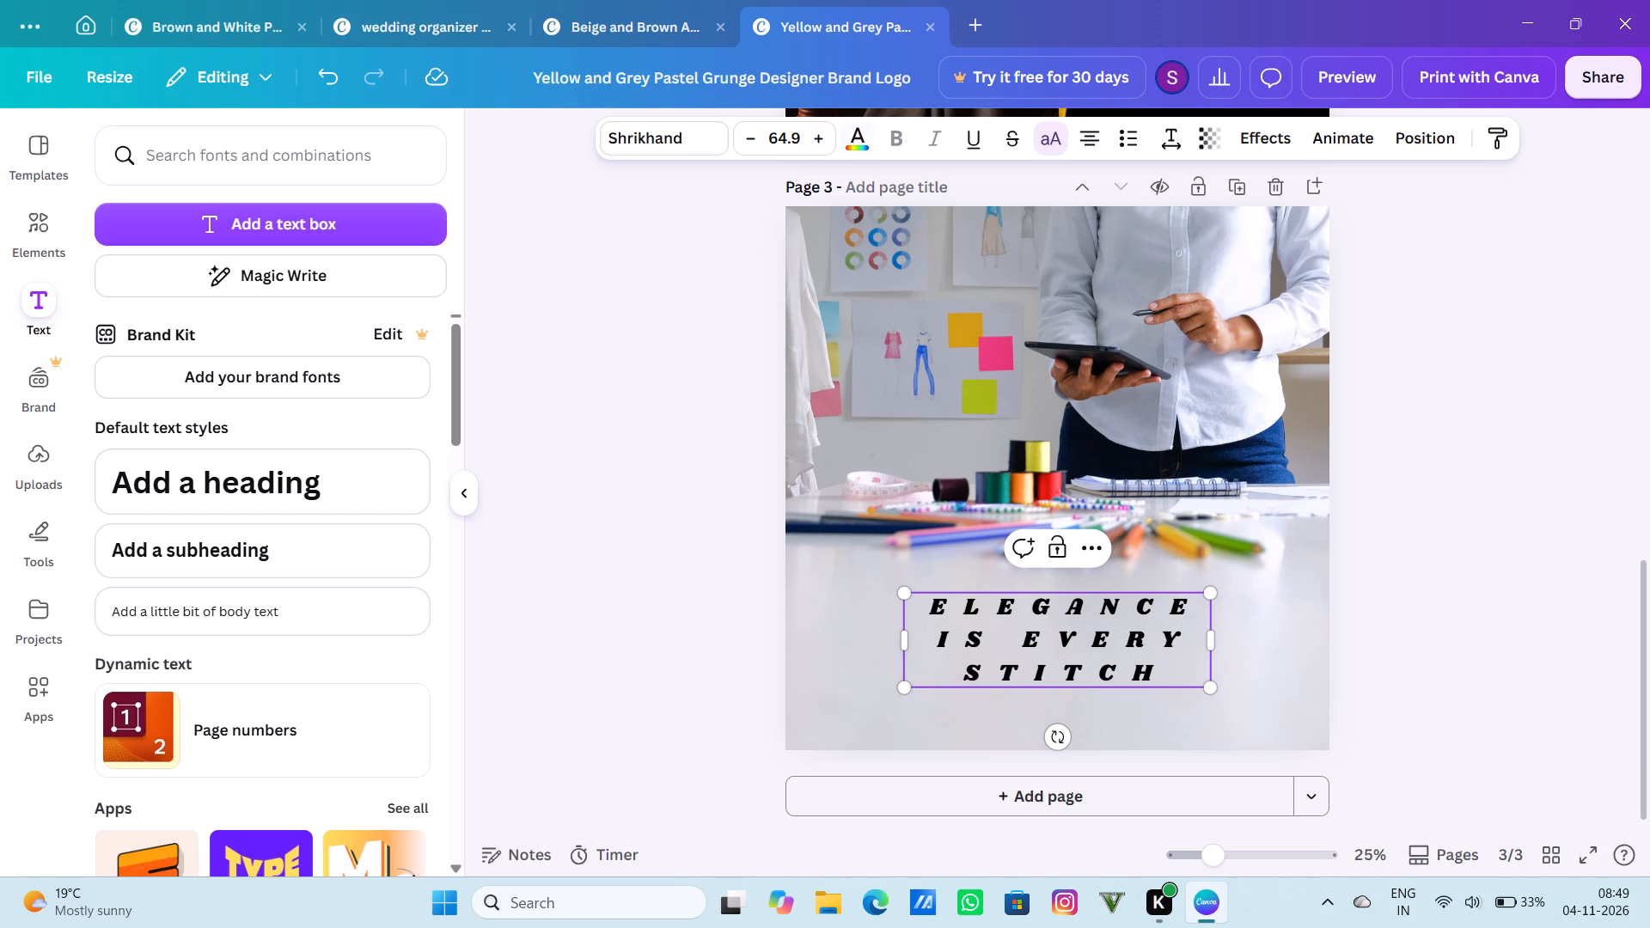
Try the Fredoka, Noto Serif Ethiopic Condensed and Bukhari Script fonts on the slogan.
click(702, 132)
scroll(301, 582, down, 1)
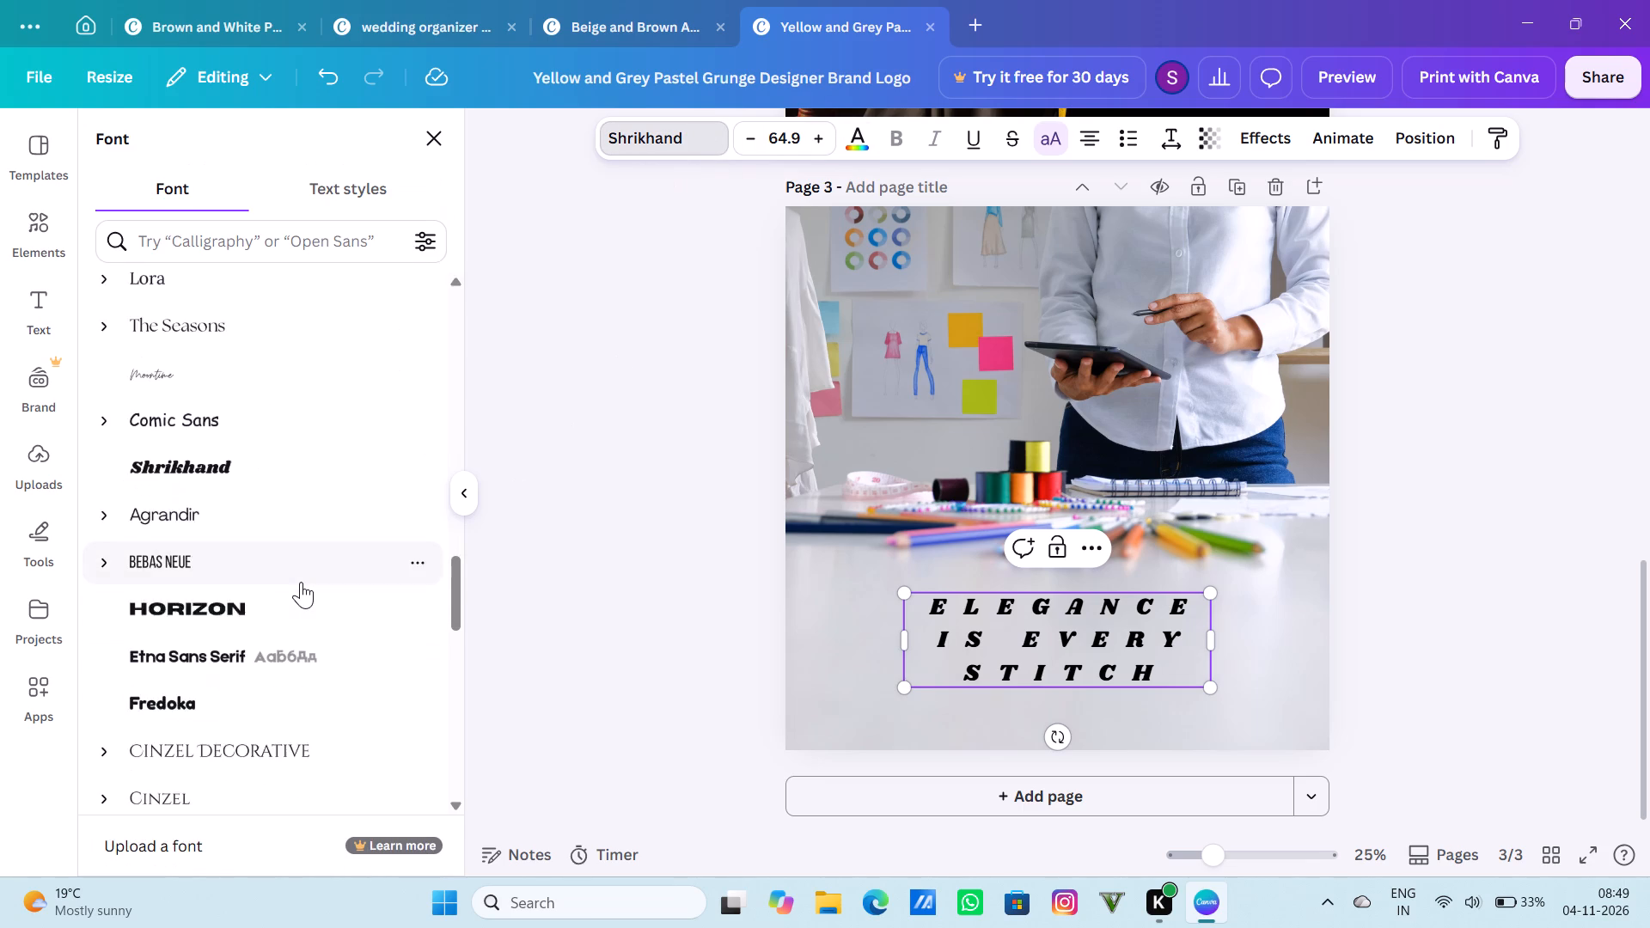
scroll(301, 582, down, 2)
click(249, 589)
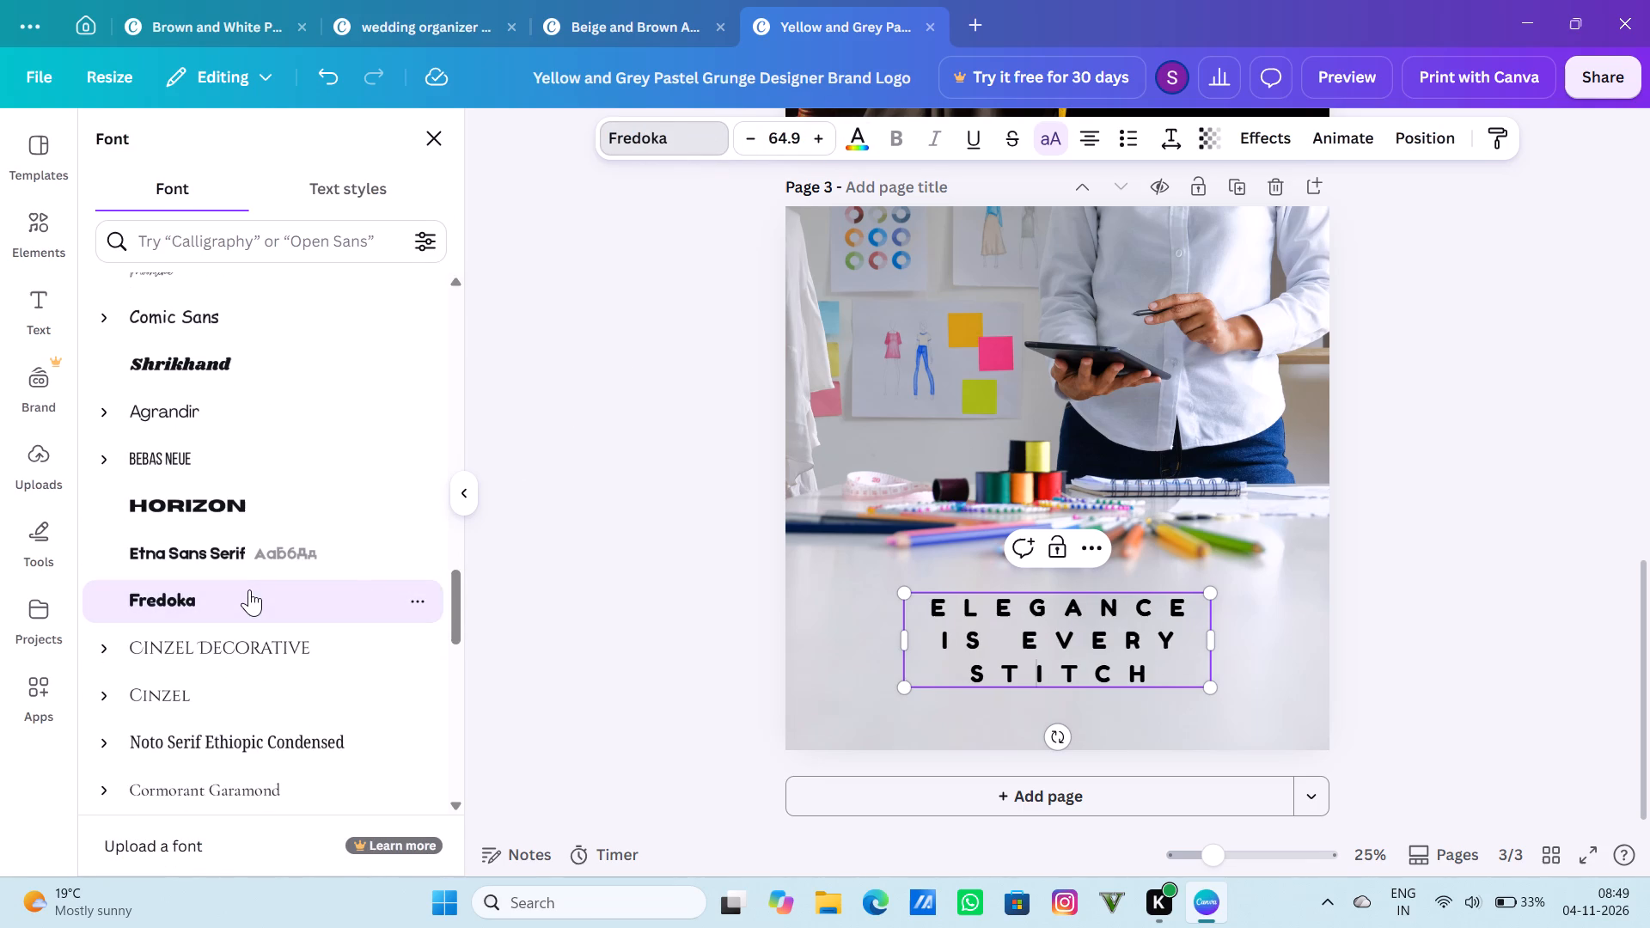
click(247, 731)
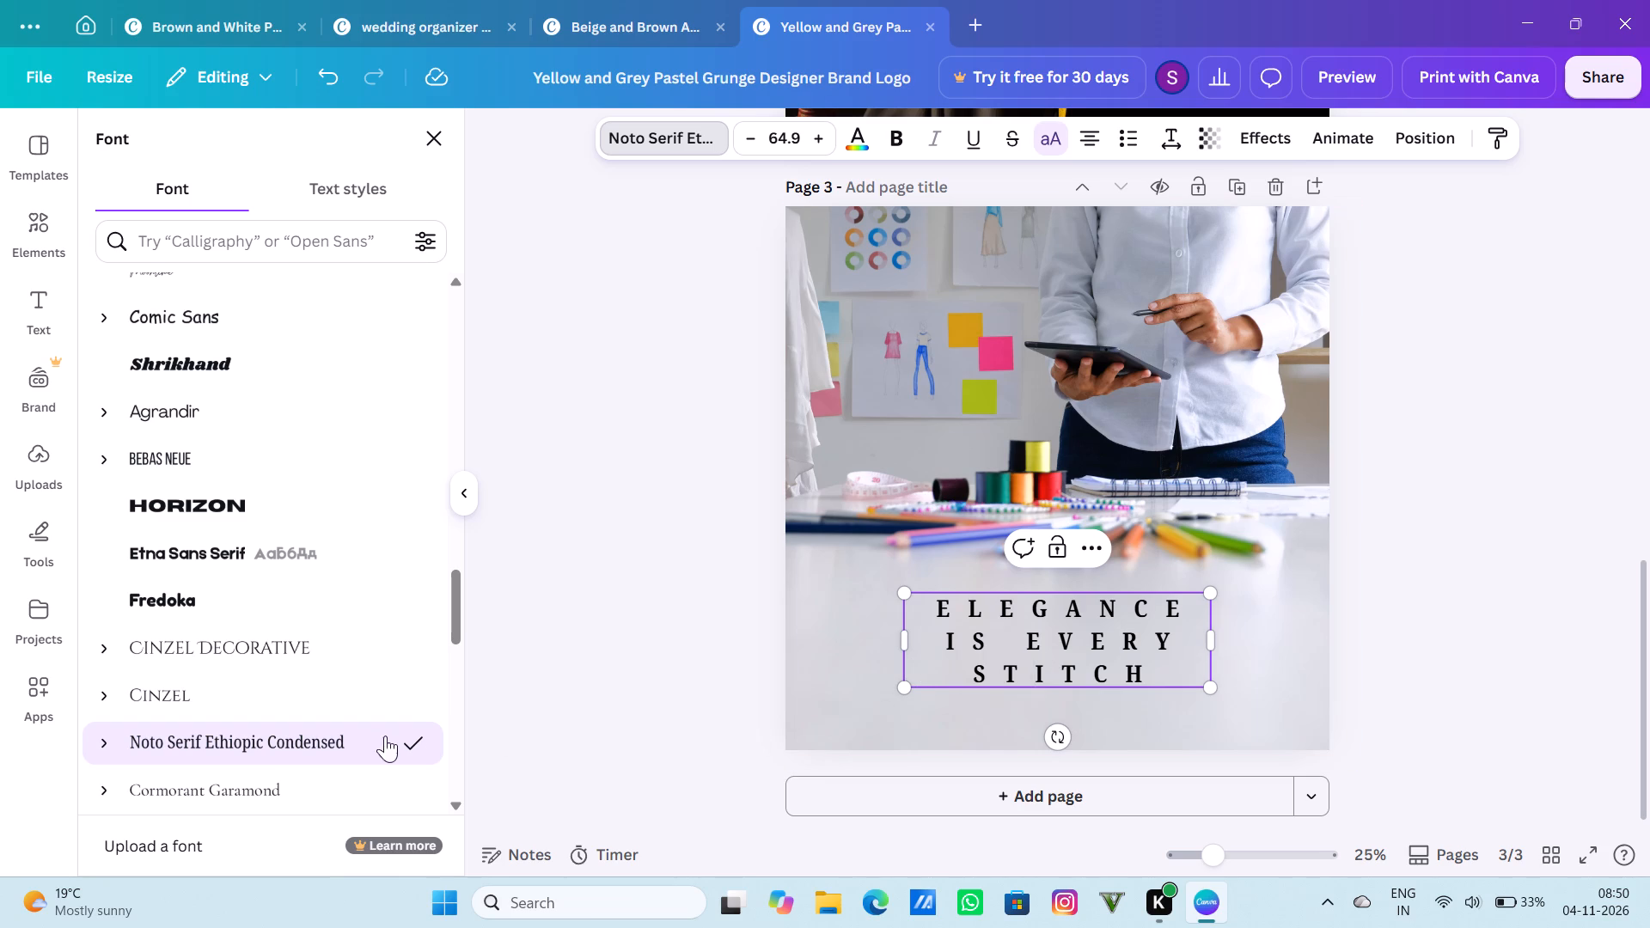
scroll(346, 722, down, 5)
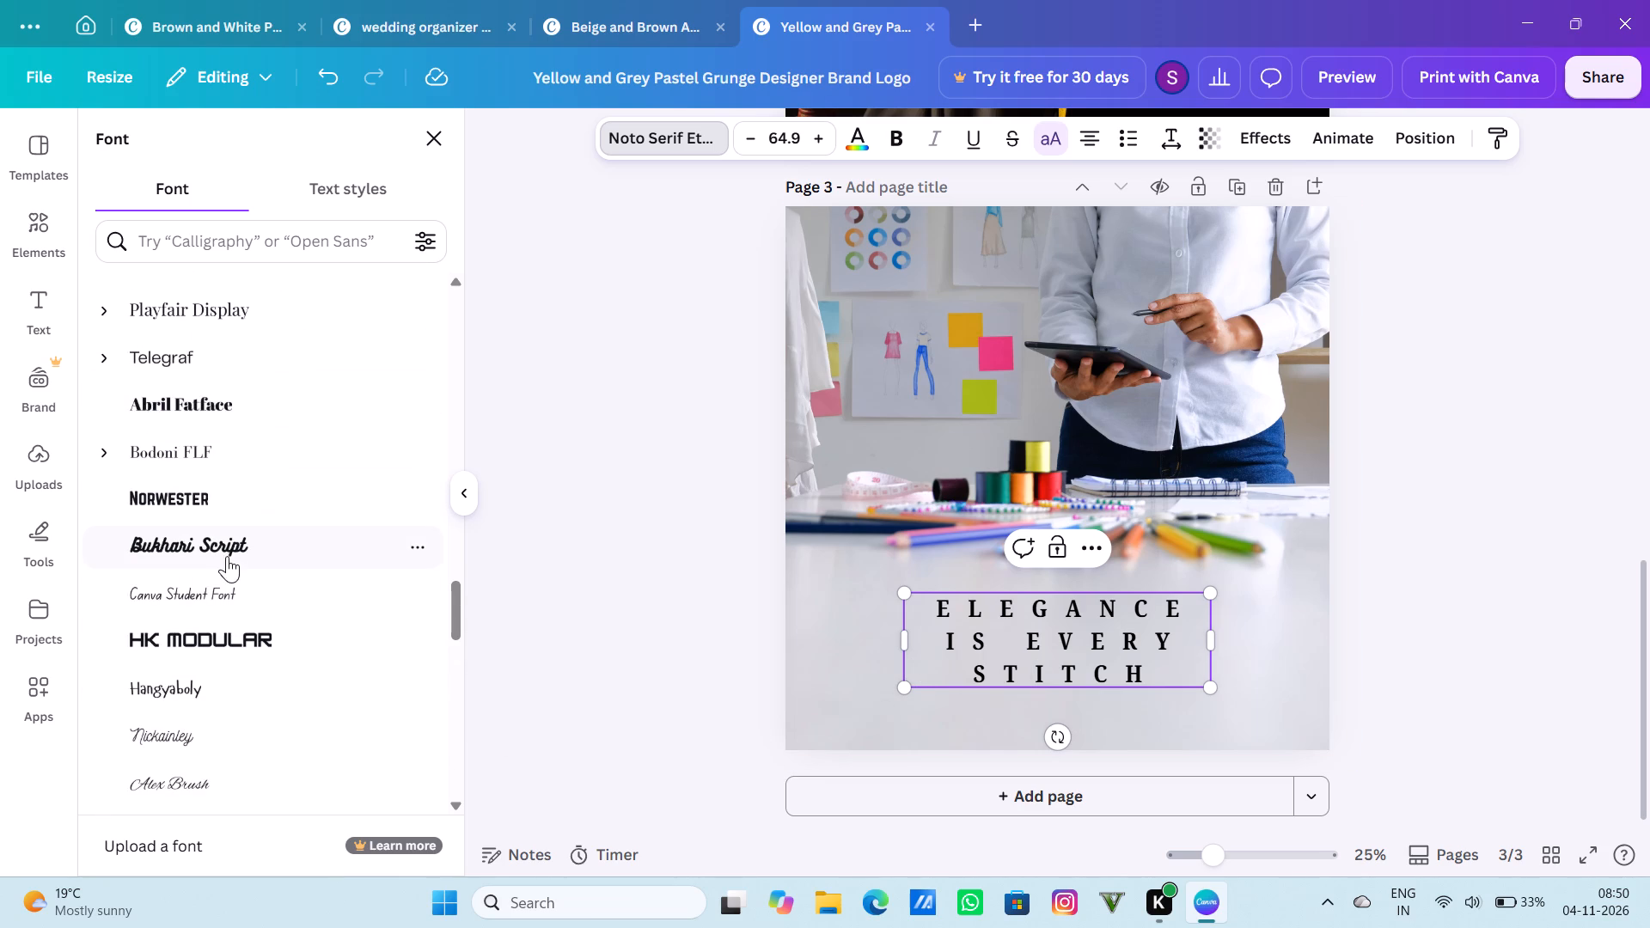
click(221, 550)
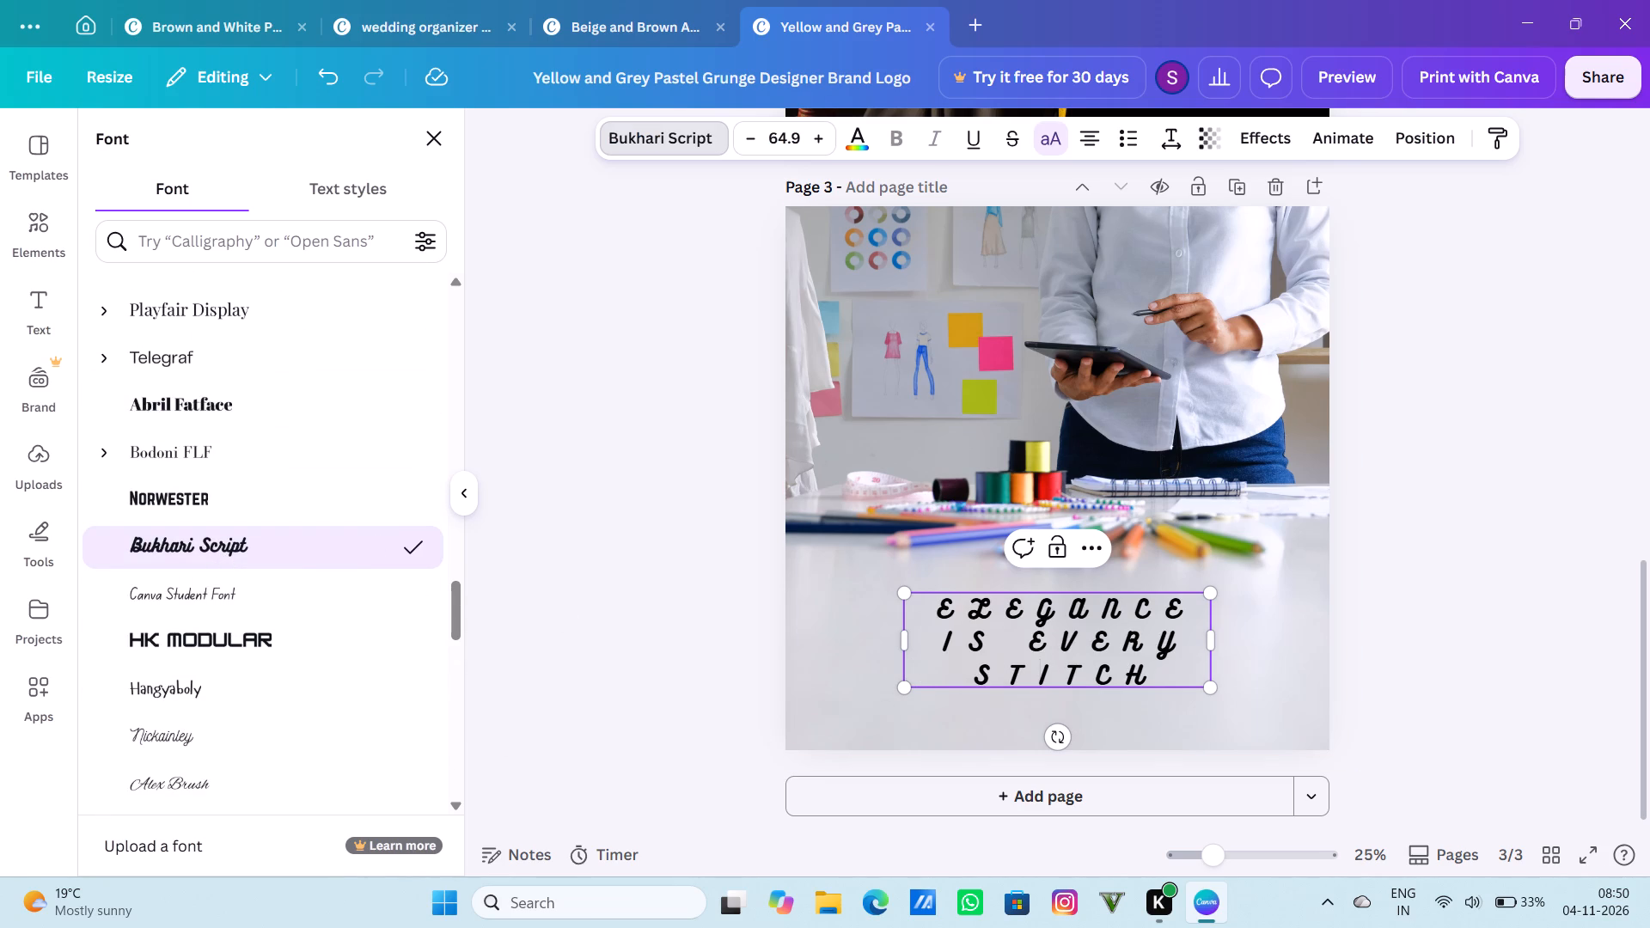
Delete all the wording from page 3's slogan text box, keeping the empty box in edit mode.
click(1146, 670)
key(BackSpace)
key(BackSpace)
key(BackSpace)
key(BackSpace)
key(BackSpace)
key(BackSpace)
key(BackSpace)
key(BackSpace)
key(BackSpace)
key(BackSpace)
key(BackSpace)
key(BackSpace)
key(BackSpace)
key(BackSpace)
key(BackSpace)
key(BackSpace)
key(BackSpace)
key(BackSpace)
key(BackSpace)
key(BackSpace)
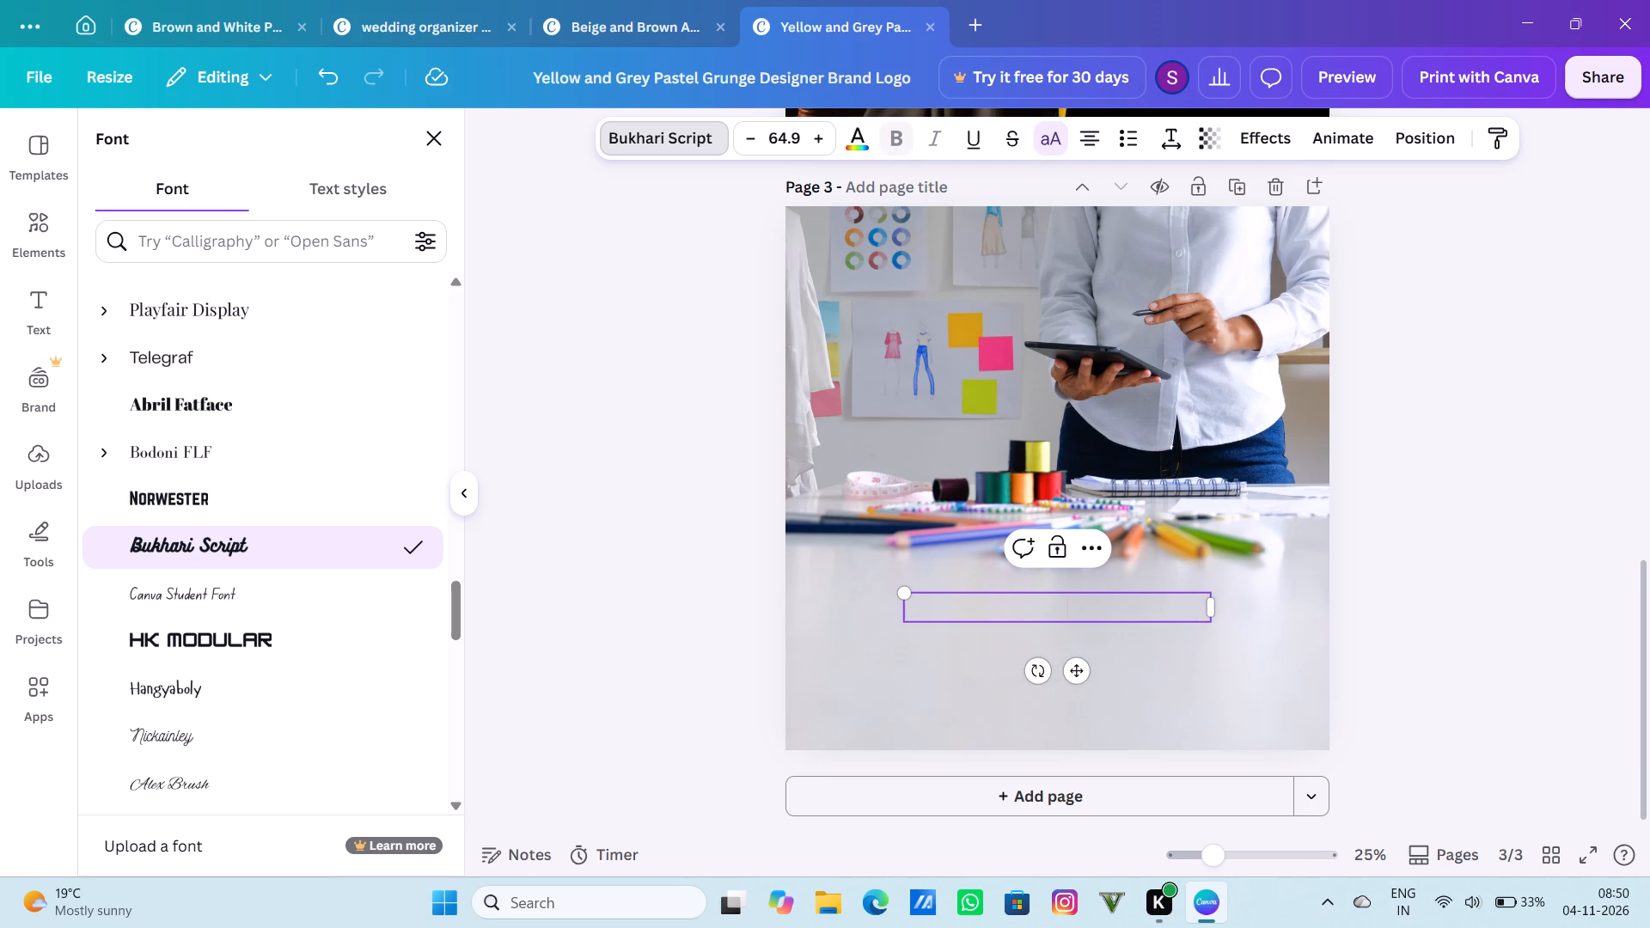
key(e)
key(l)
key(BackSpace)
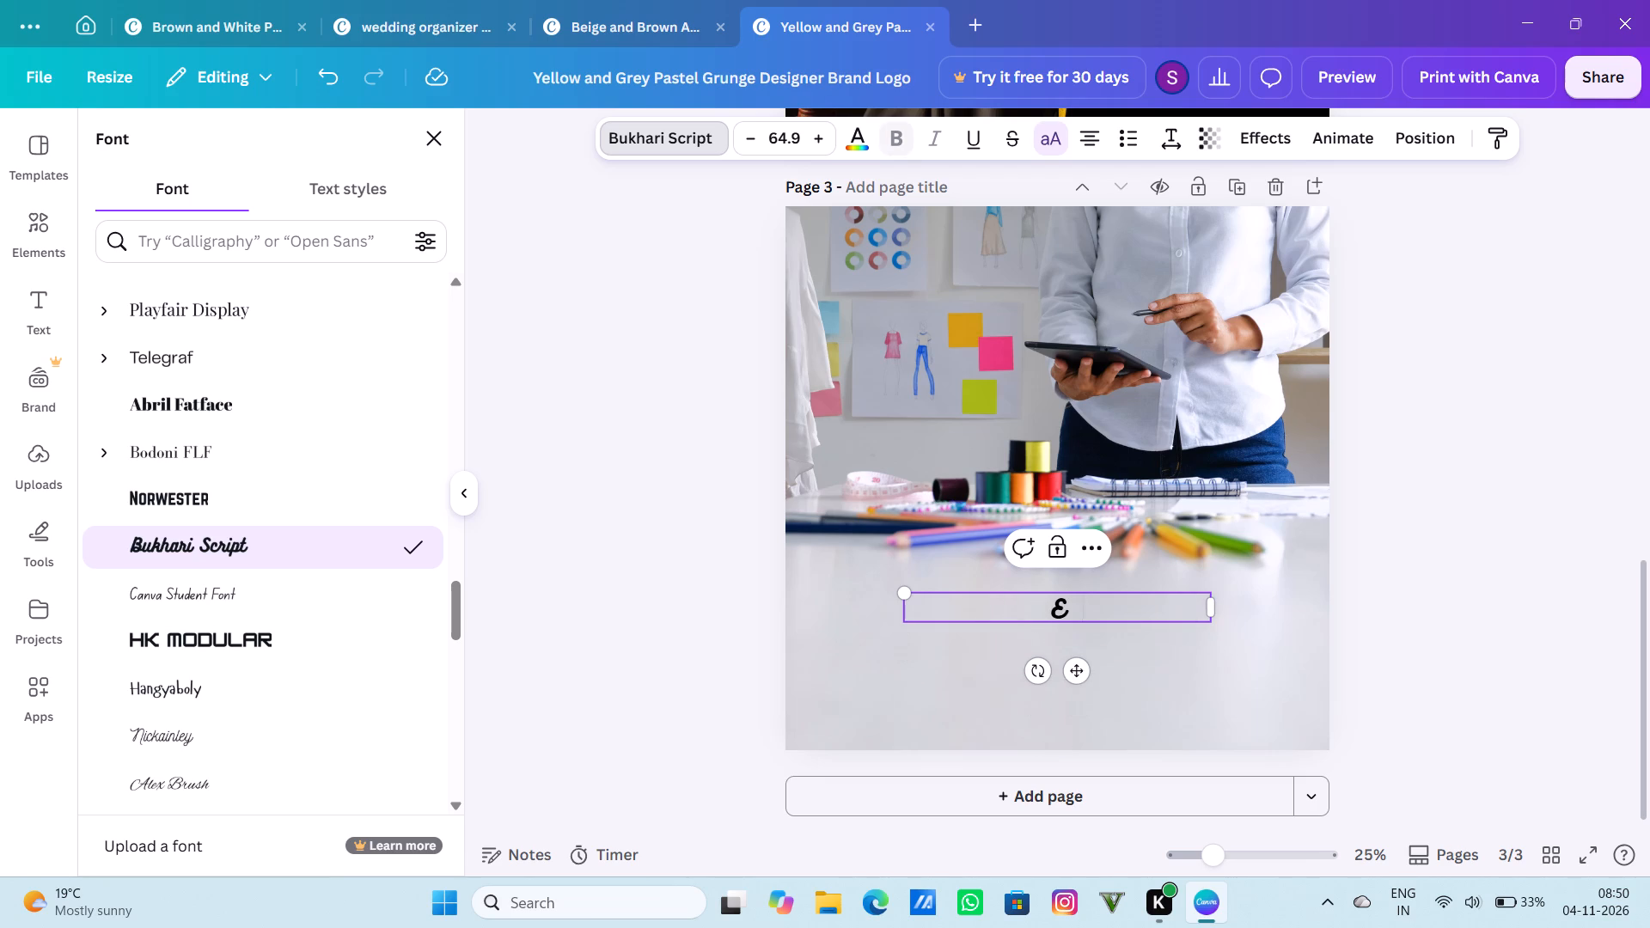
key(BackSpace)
Set the empty slogan text box's font to the document font Holiday.
scroll(150, 389, up, 12)
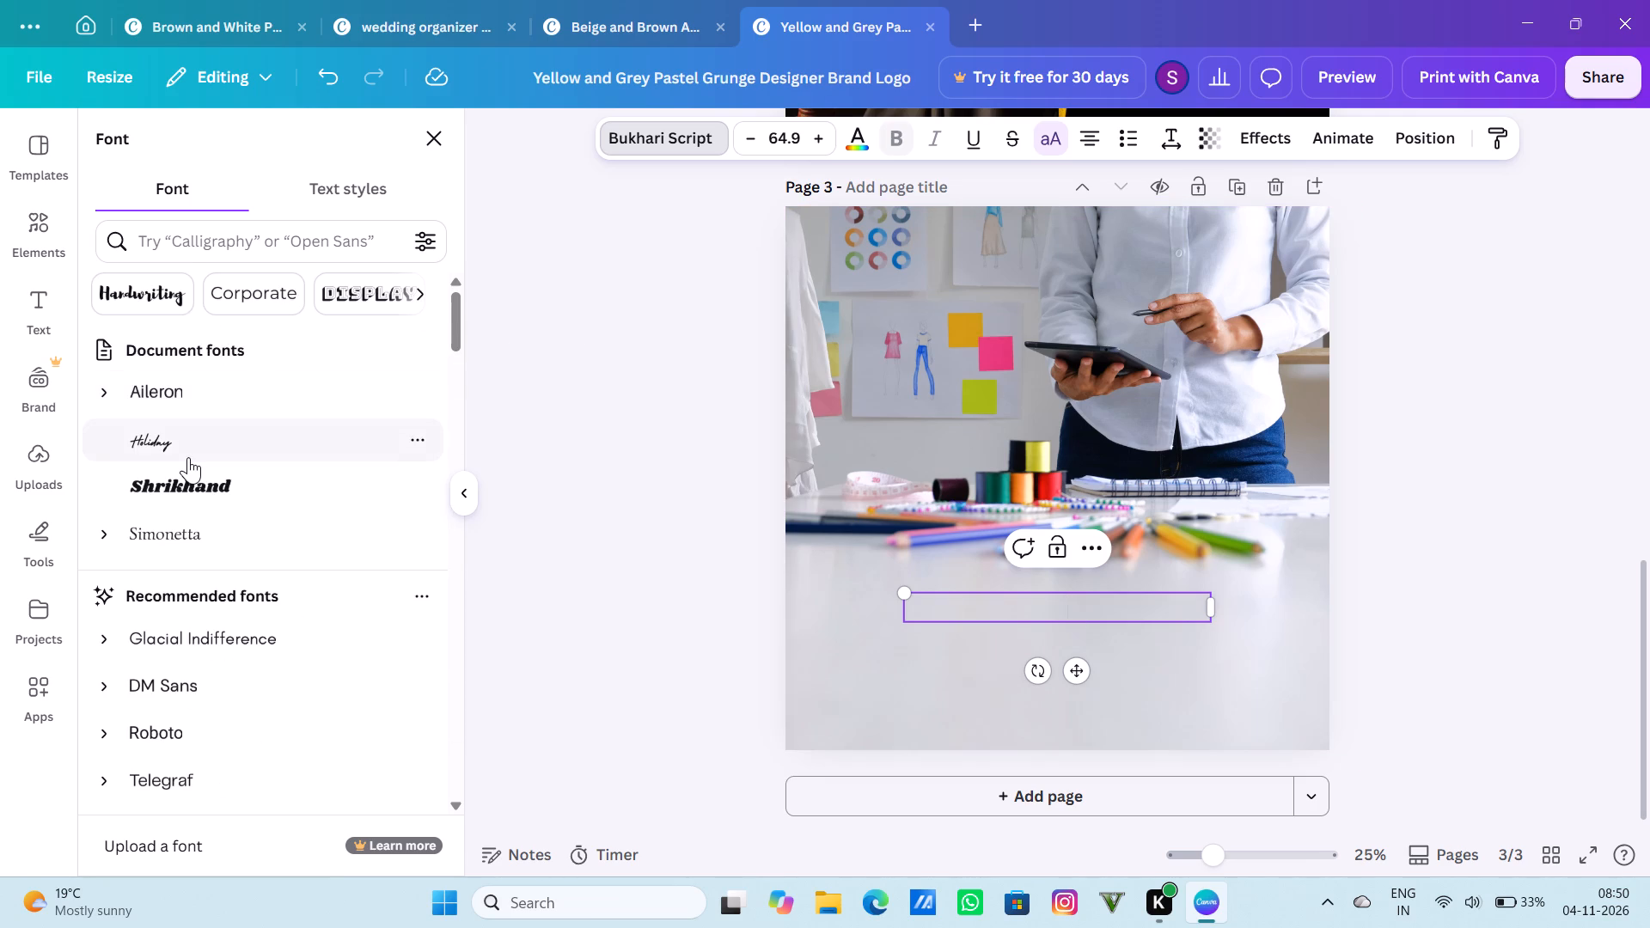
click(188, 457)
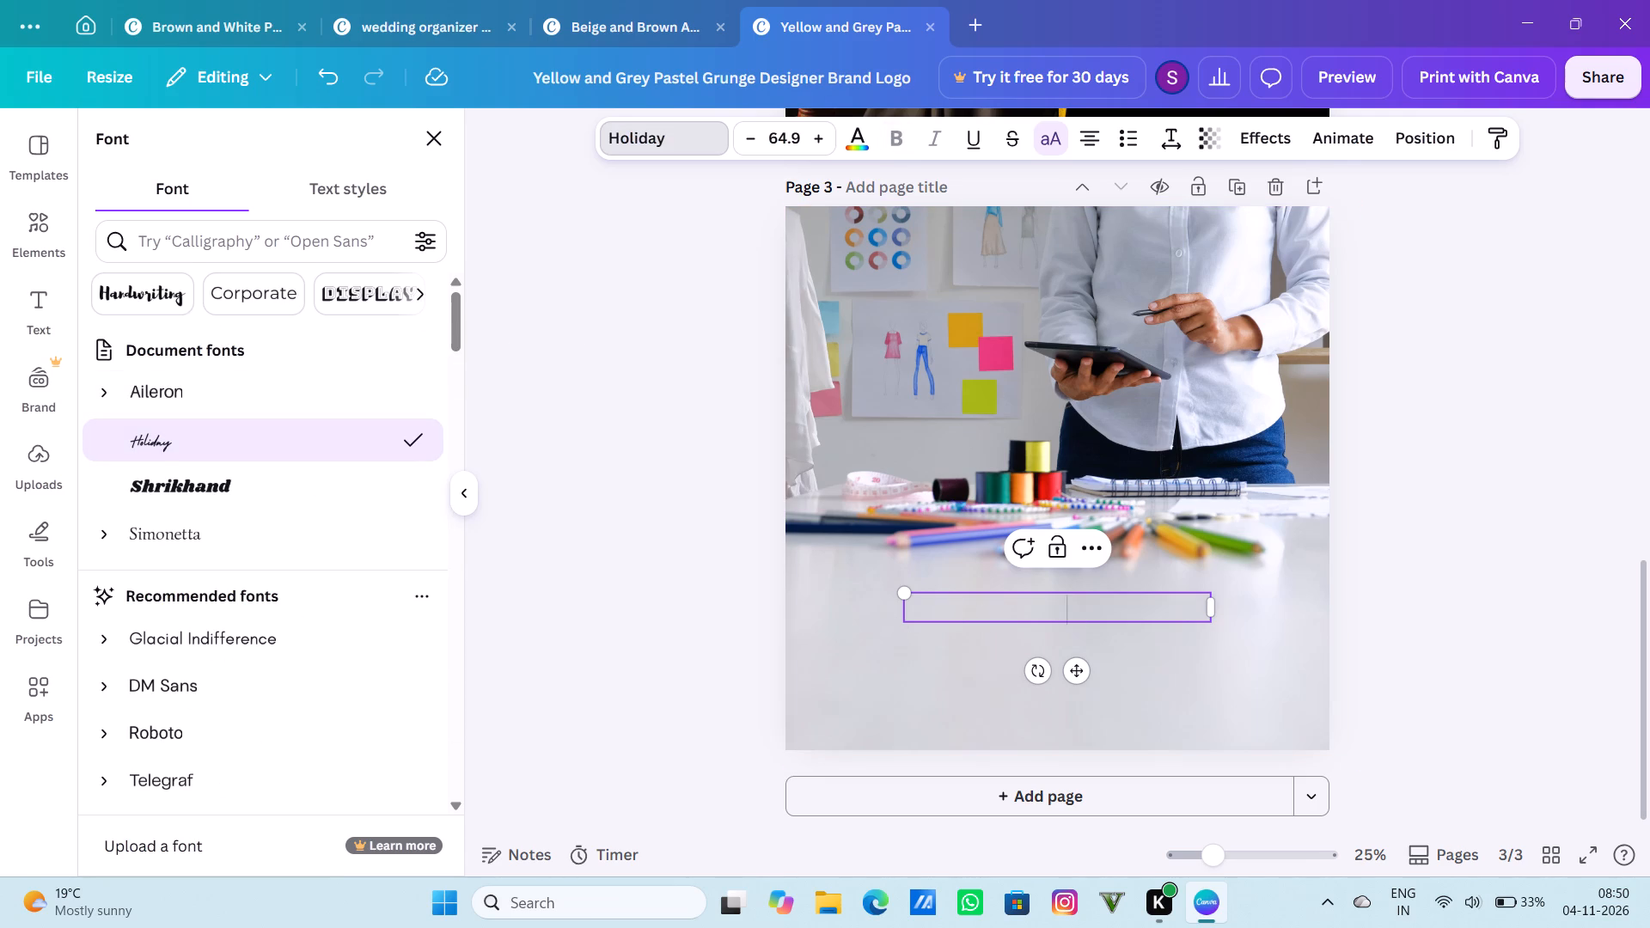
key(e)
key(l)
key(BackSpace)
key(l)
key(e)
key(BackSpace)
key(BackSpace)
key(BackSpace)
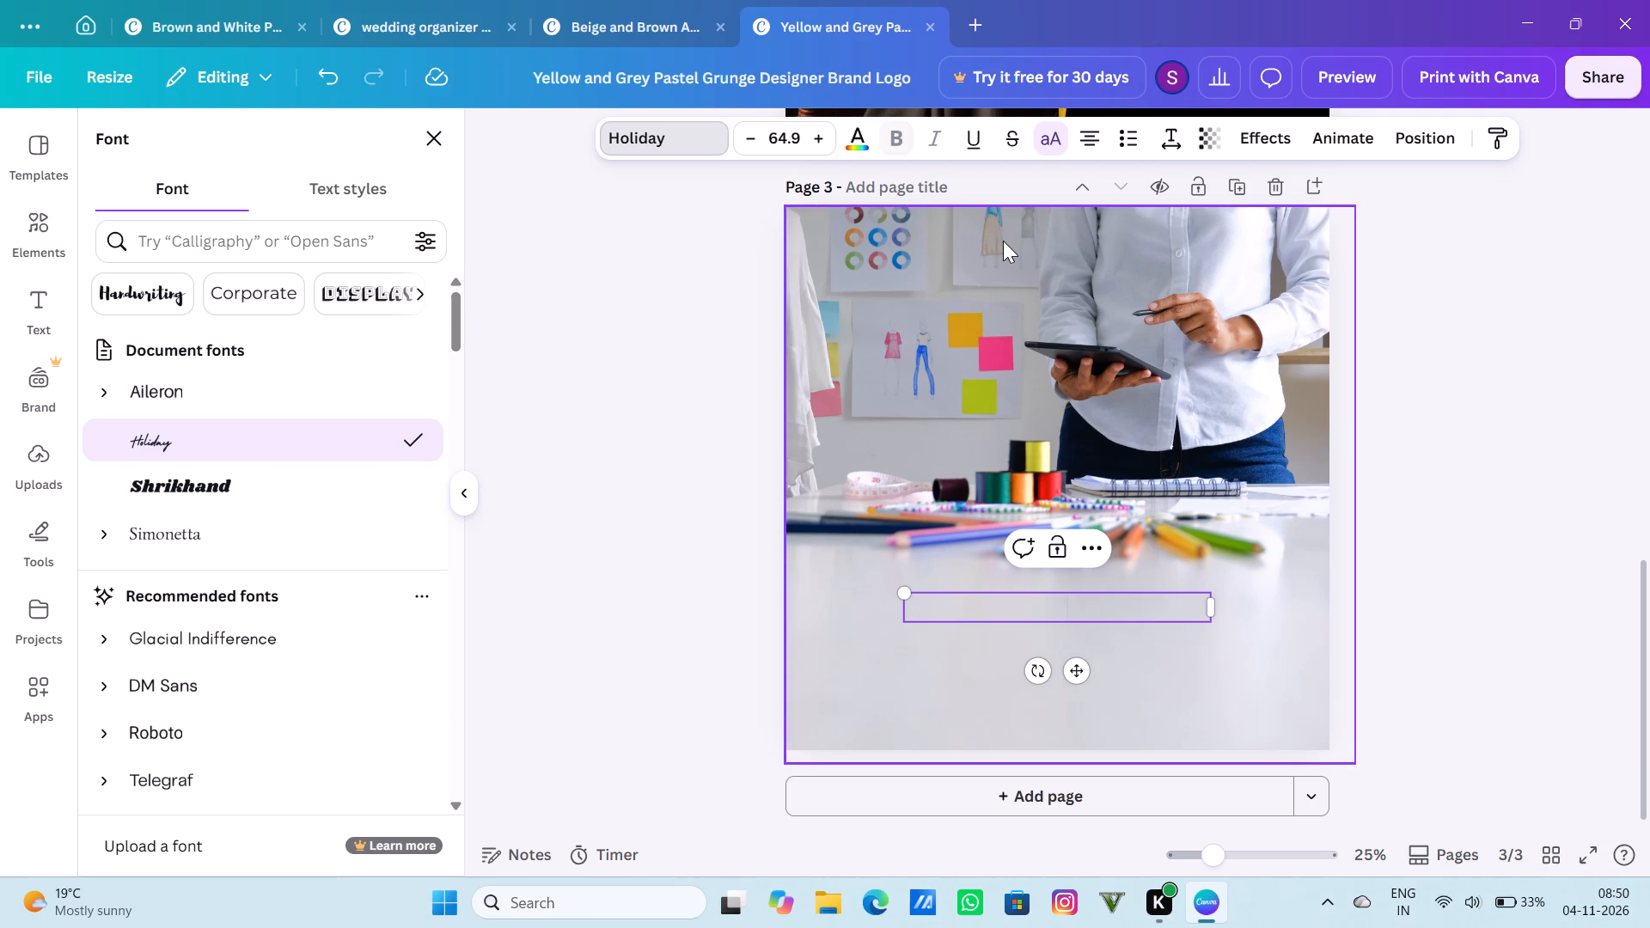
Turn off the all-uppercase setting on page 3's empty slogan text box.
click(1048, 130)
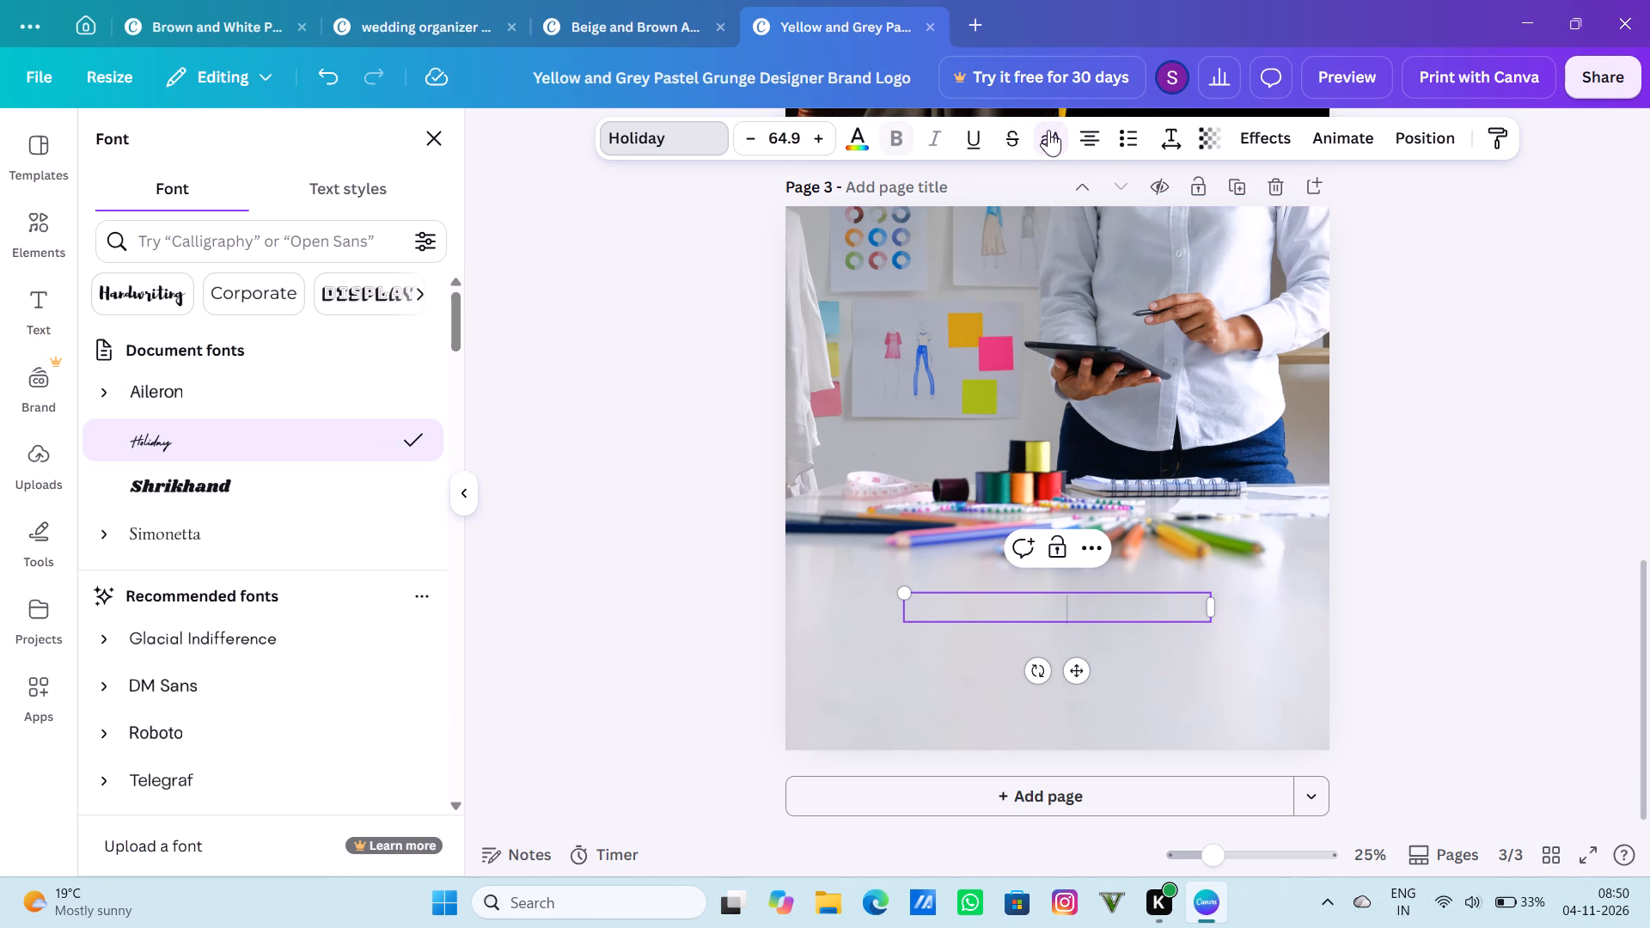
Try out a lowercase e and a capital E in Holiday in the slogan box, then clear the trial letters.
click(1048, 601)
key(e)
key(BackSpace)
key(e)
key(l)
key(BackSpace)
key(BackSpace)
List the Display category of fonts and try to bring Gulfs Display onto the empty slogan box.
click(380, 294)
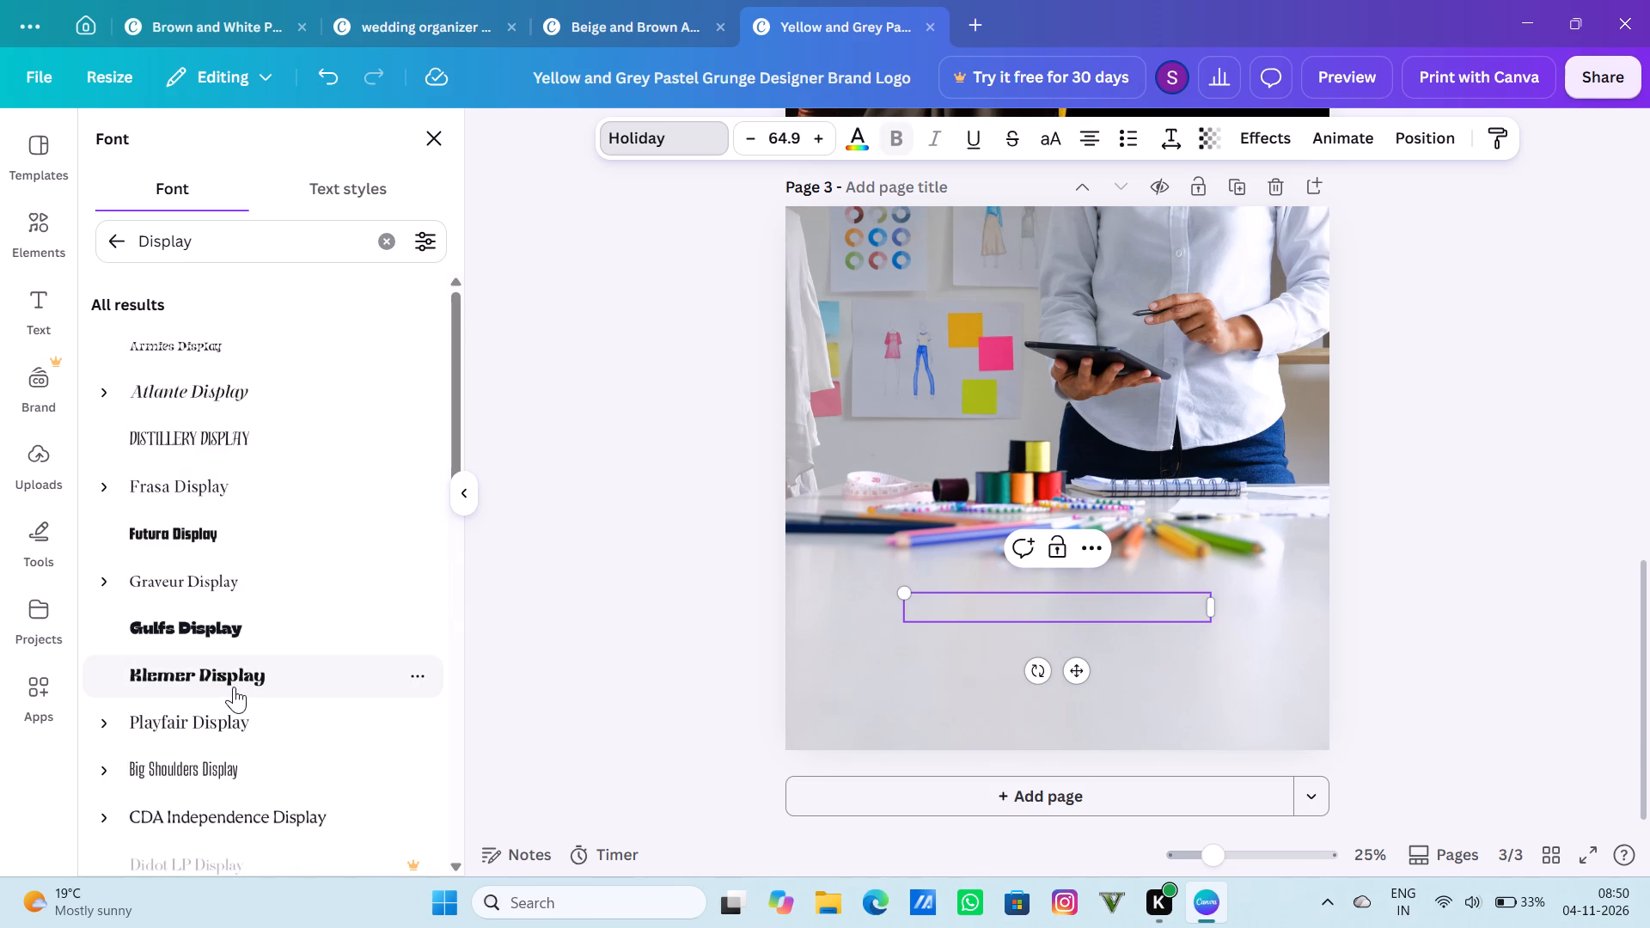
drag(218, 632, 551, 604)
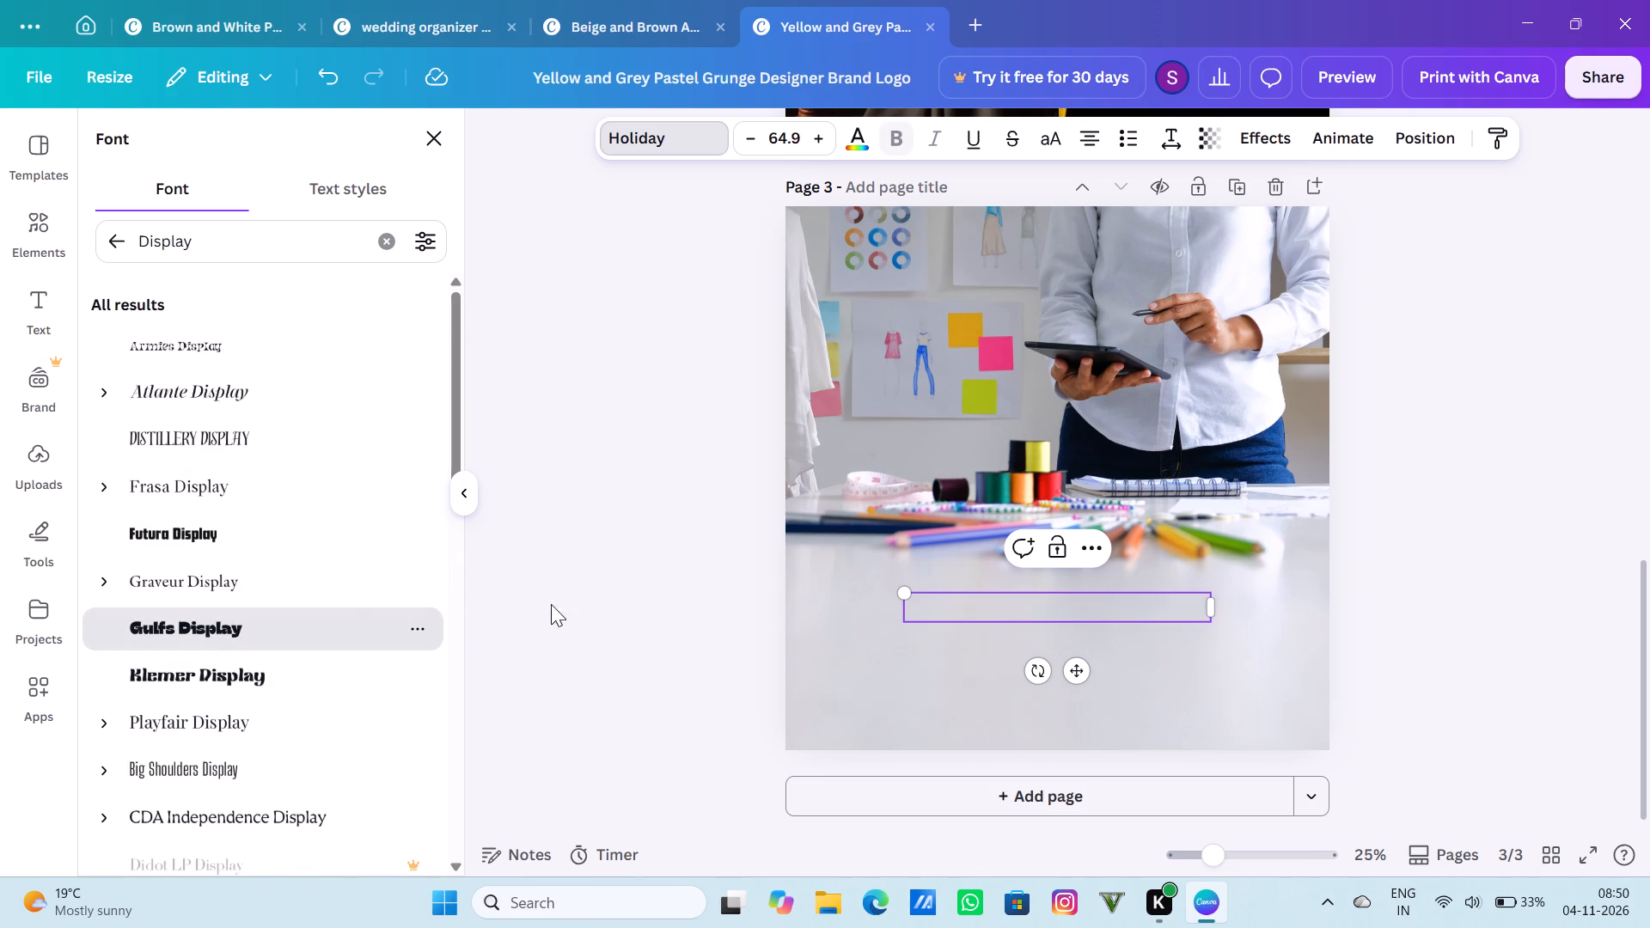
drag(551, 604, 1070, 630)
Enter the word ELEGANCE in capitals in page 3's slogan text box.
key(e)
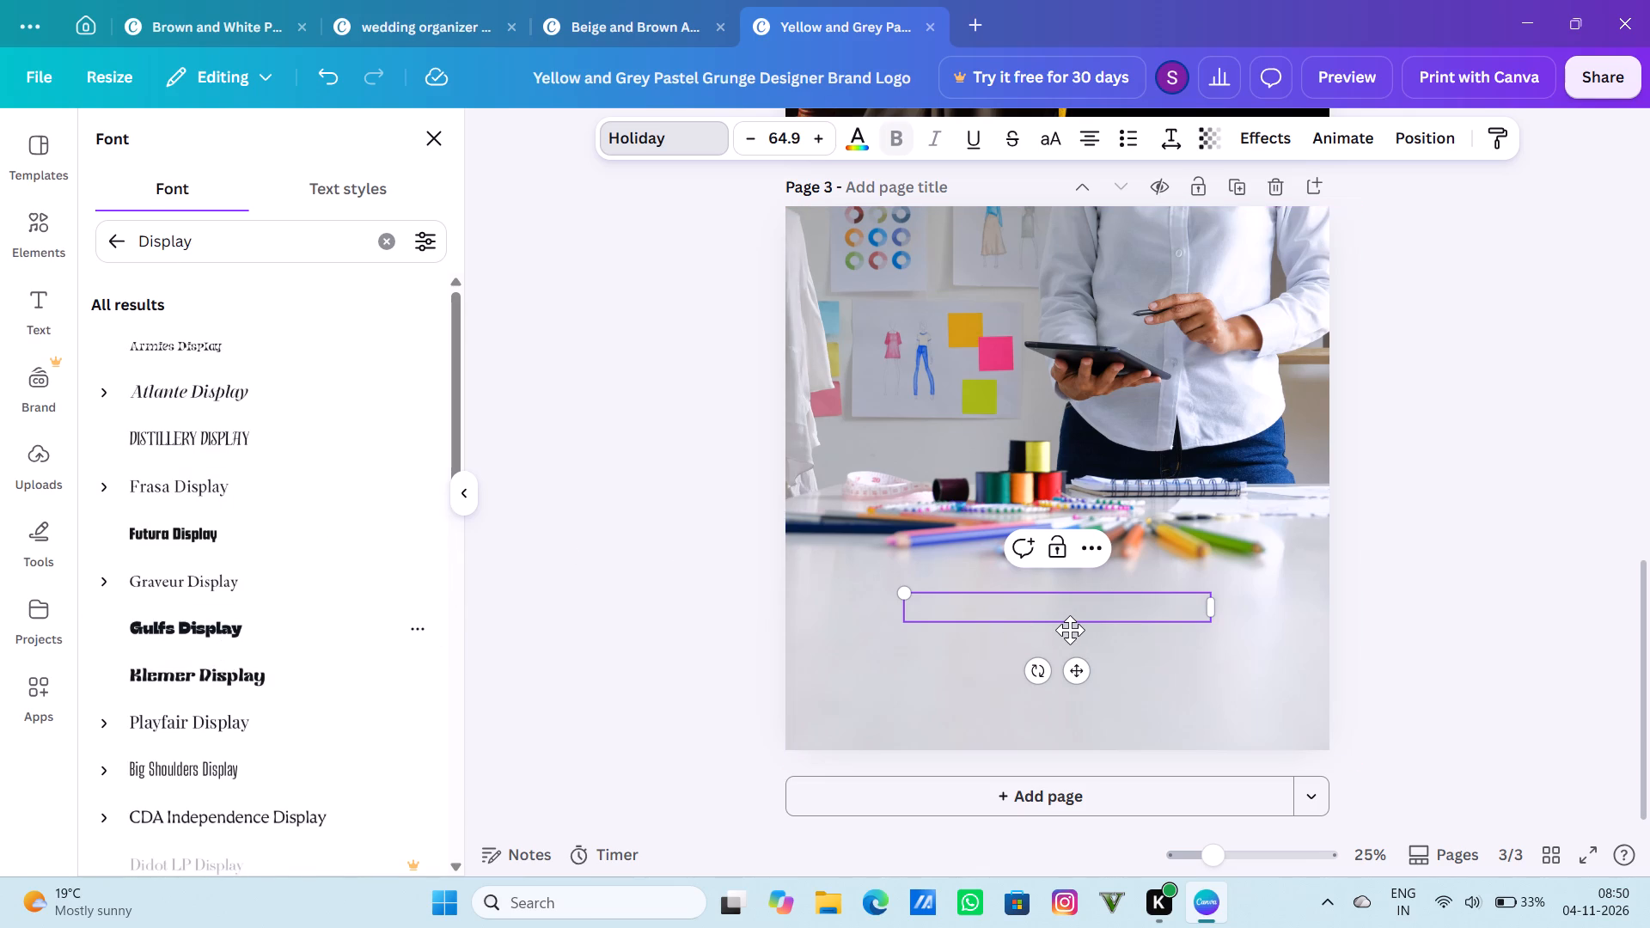
click(1044, 618)
key(e)
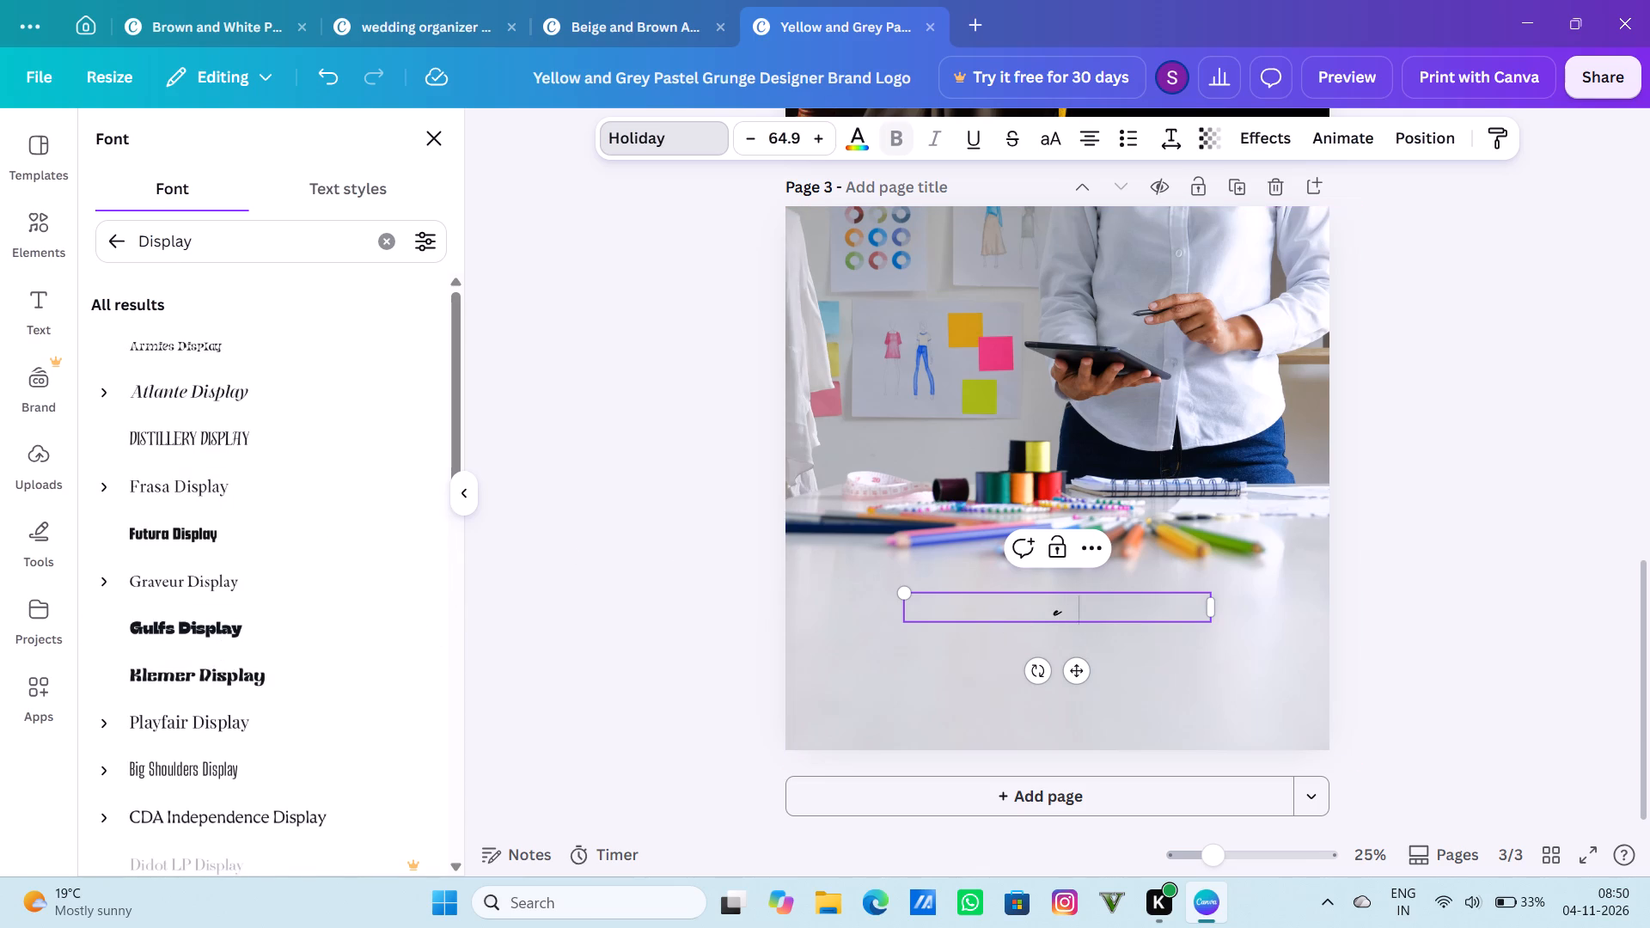
key(BackSpace)
key(e)
text(LEGANCE)
key(space)
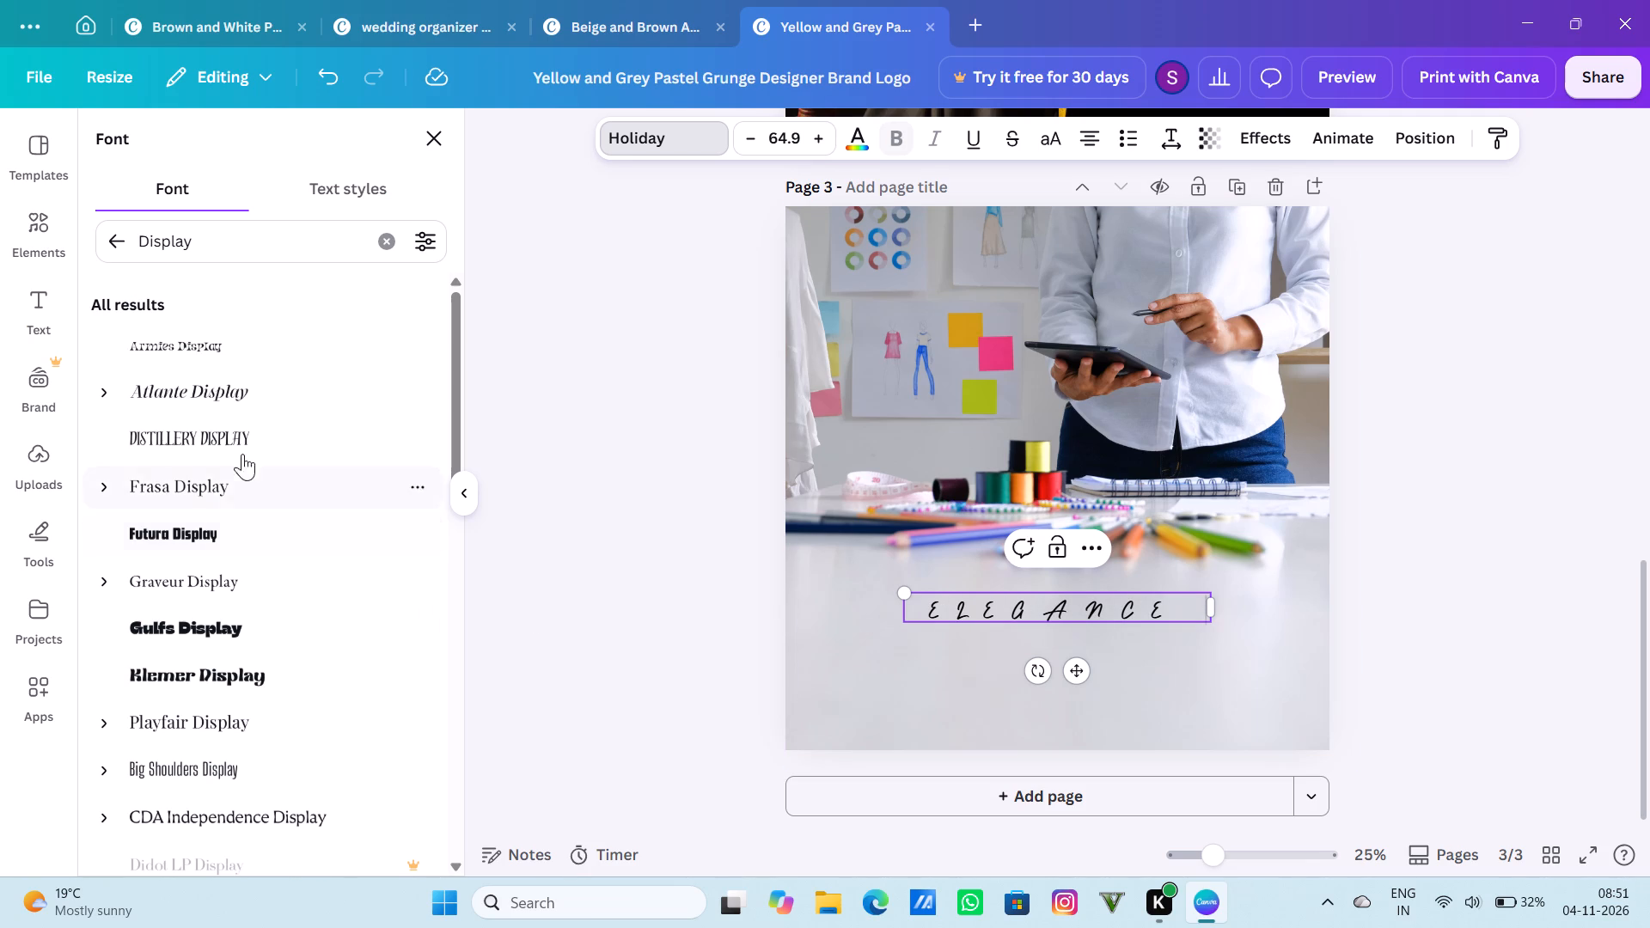
Set the font of the word ELEGANCE to Atlante Display.
click(210, 378)
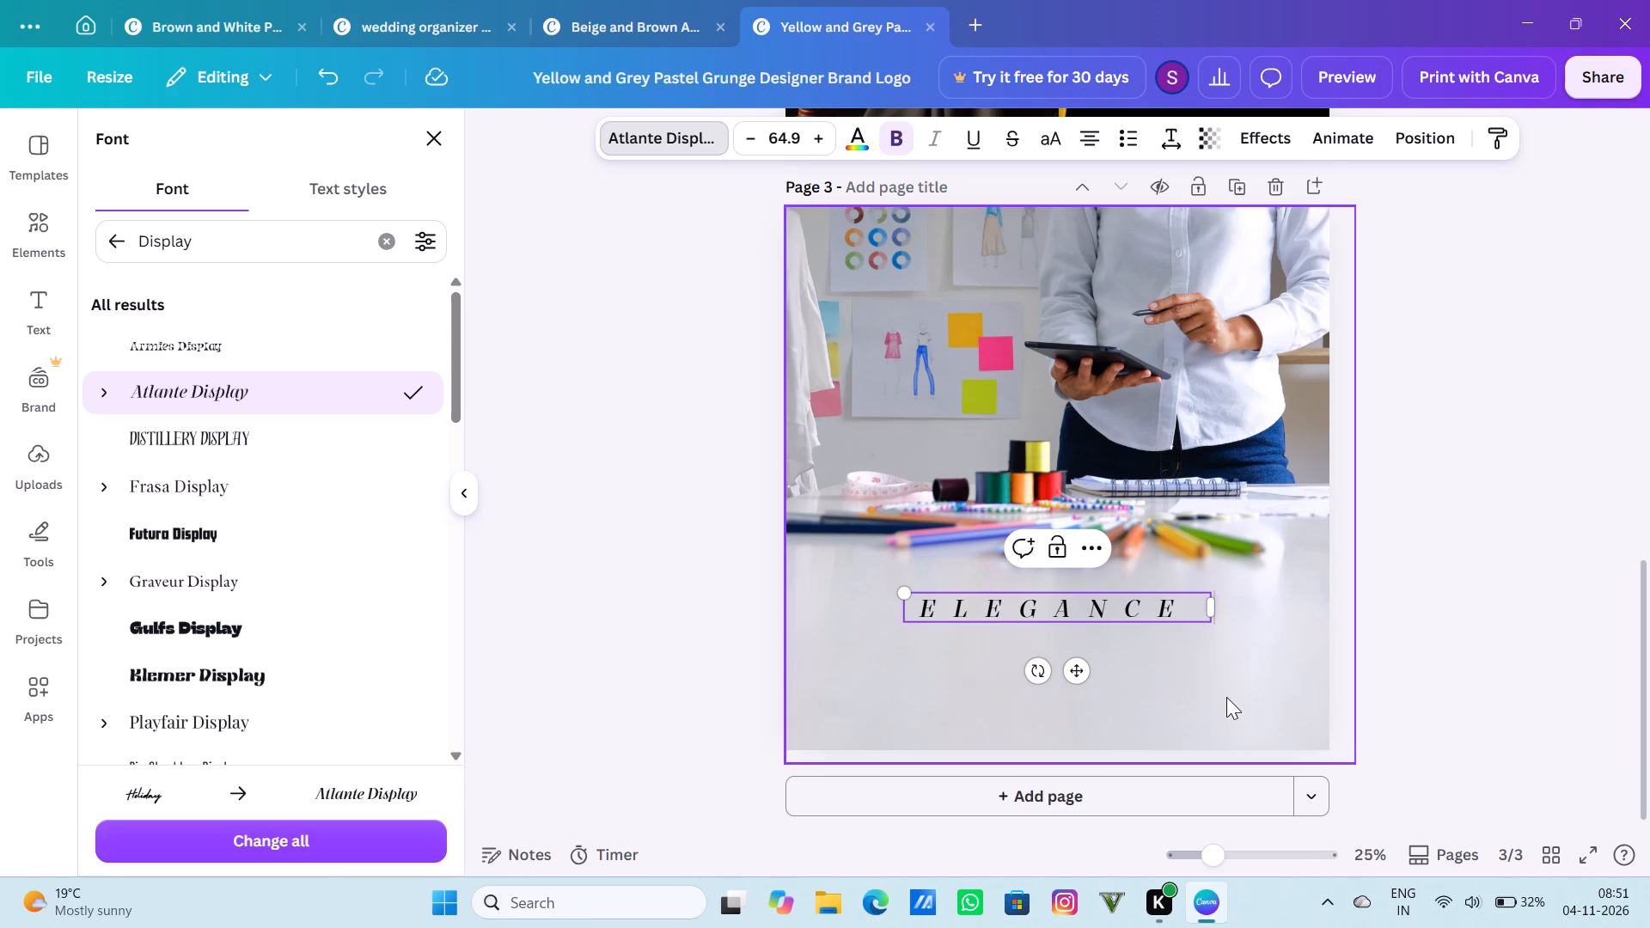
Complete the slogan below ELEGANCE with IN, EVERY and STITCH, each on its own line.
click(1190, 611)
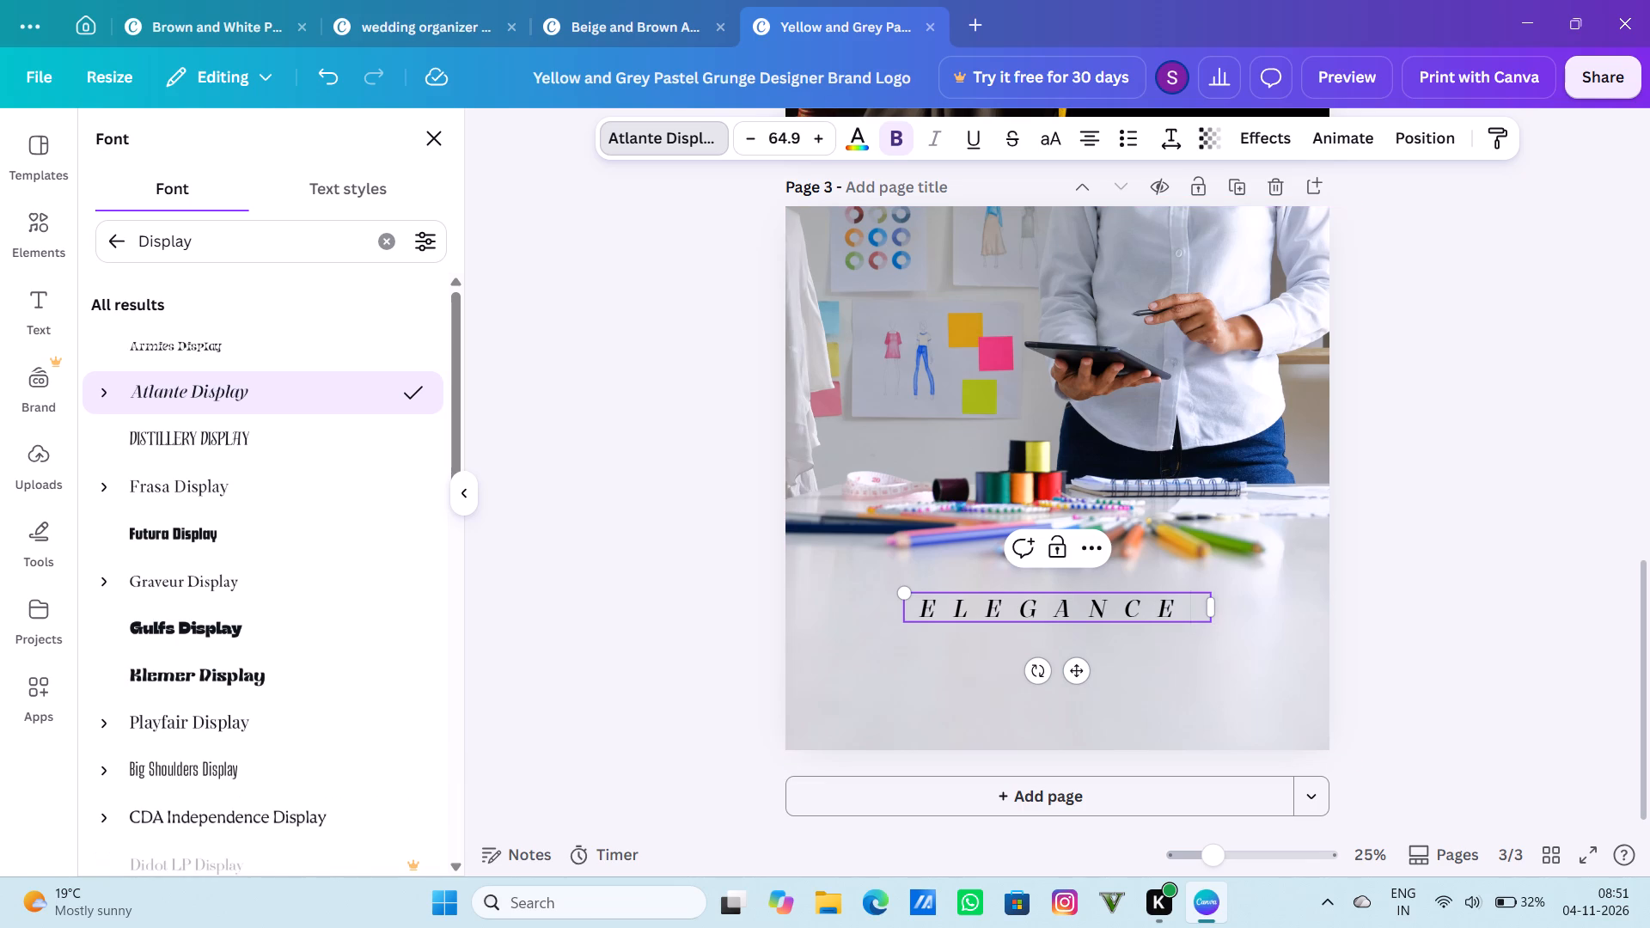
key(BackSpace)
key(e)
key(Return)
text(IN)
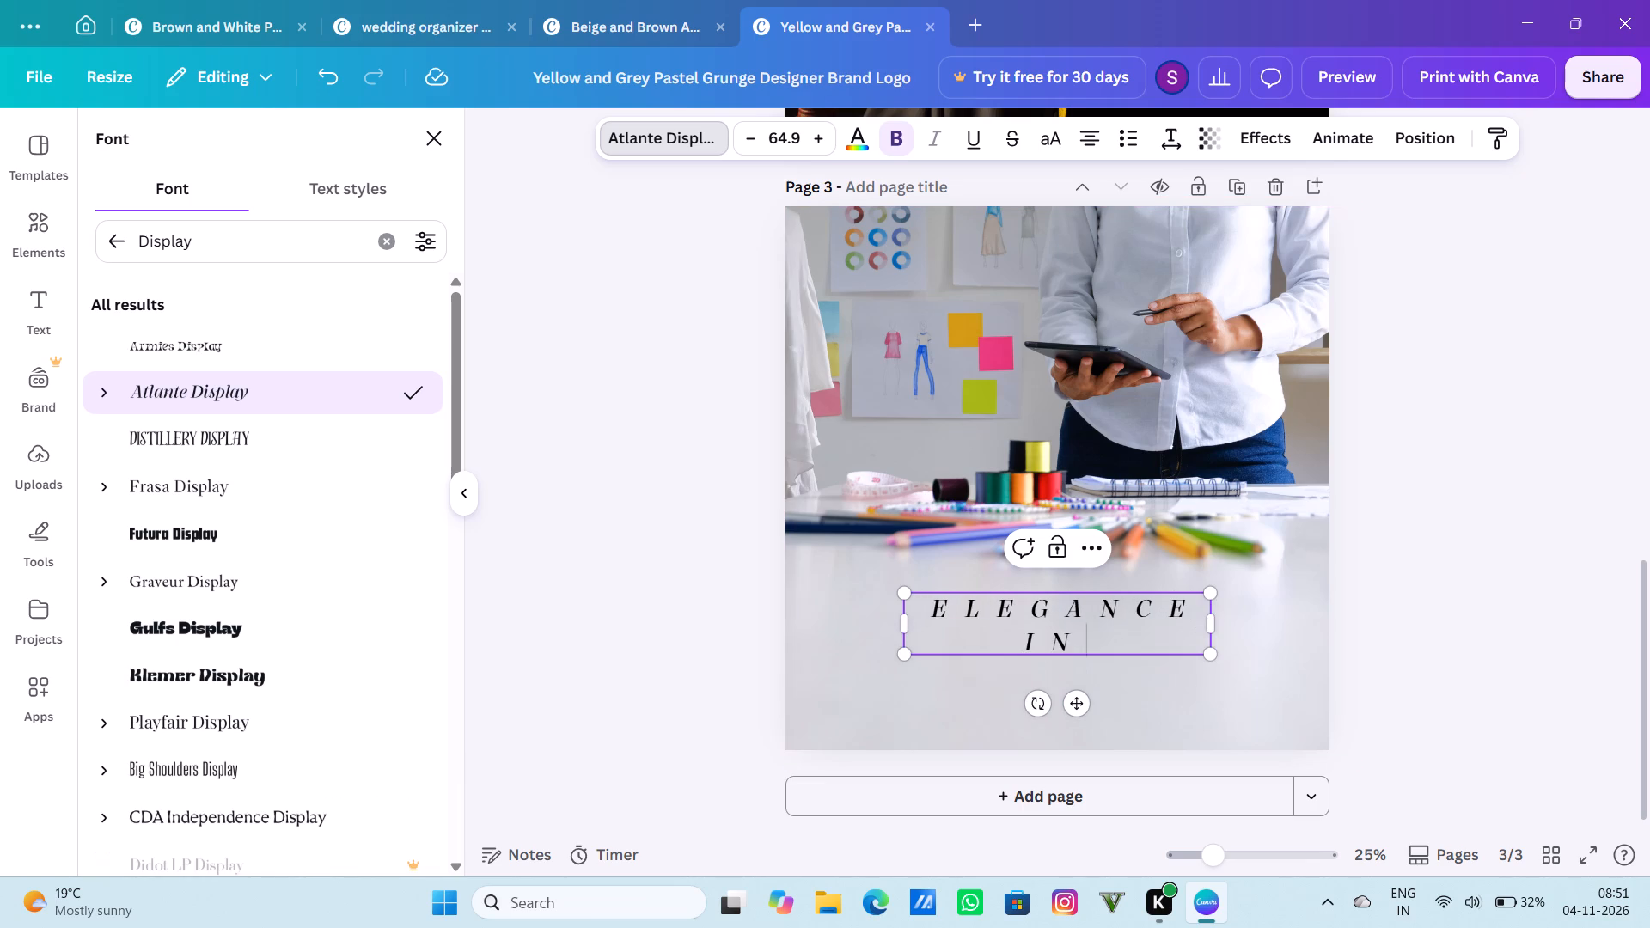
key(Return)
text(EVERY)
key(Return)
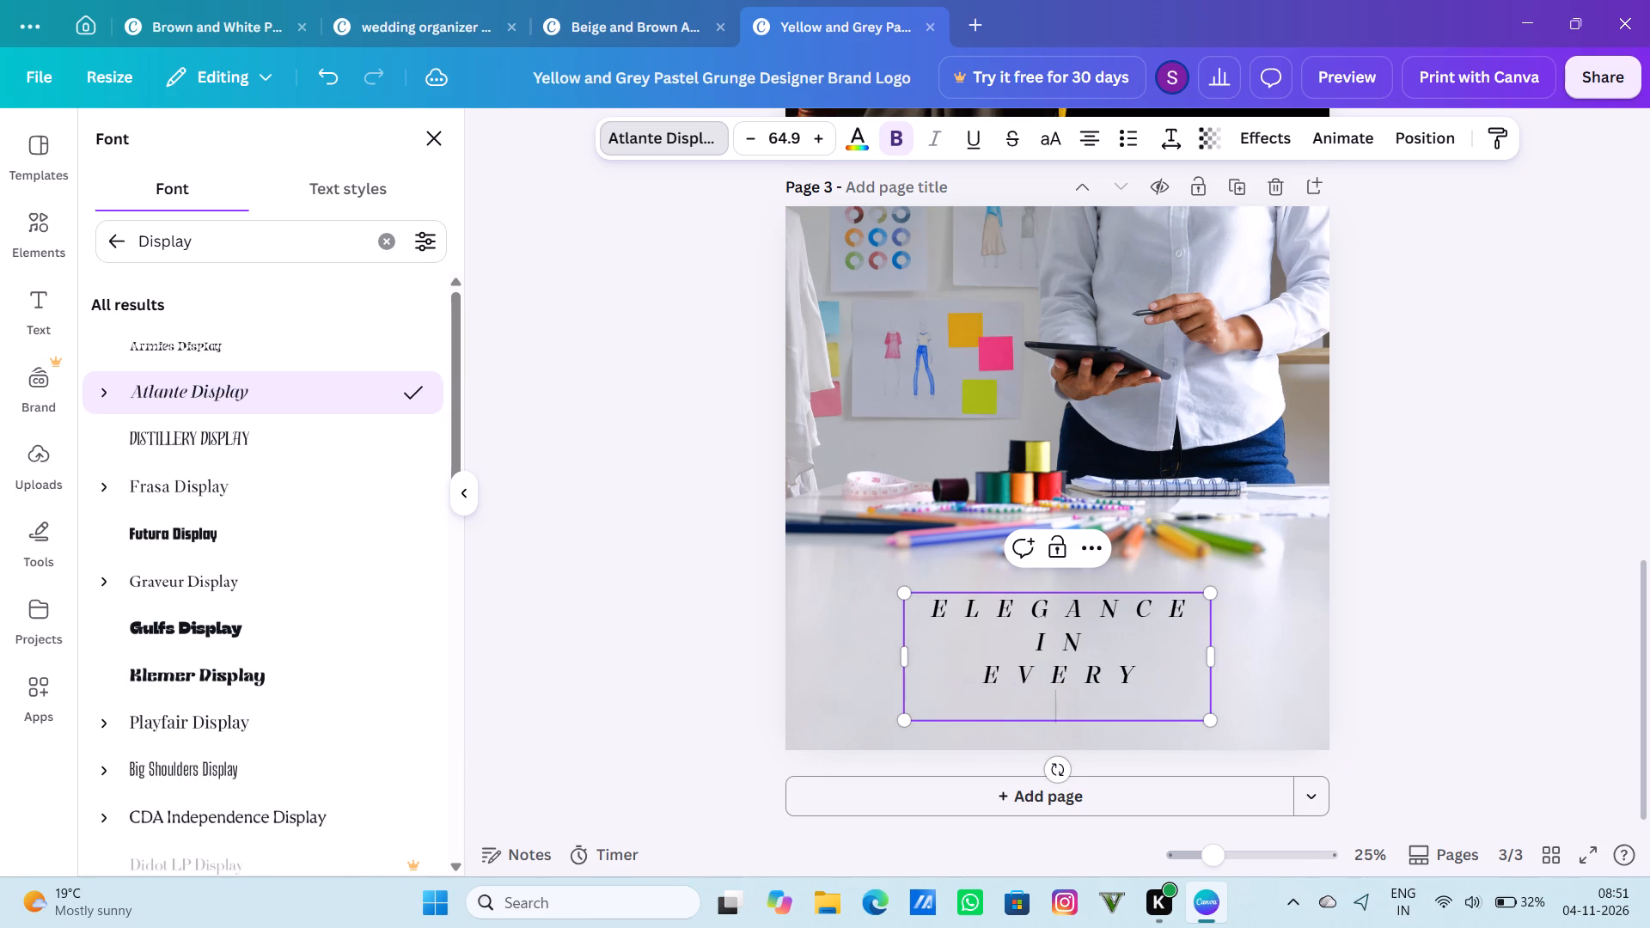
text(STITCH)
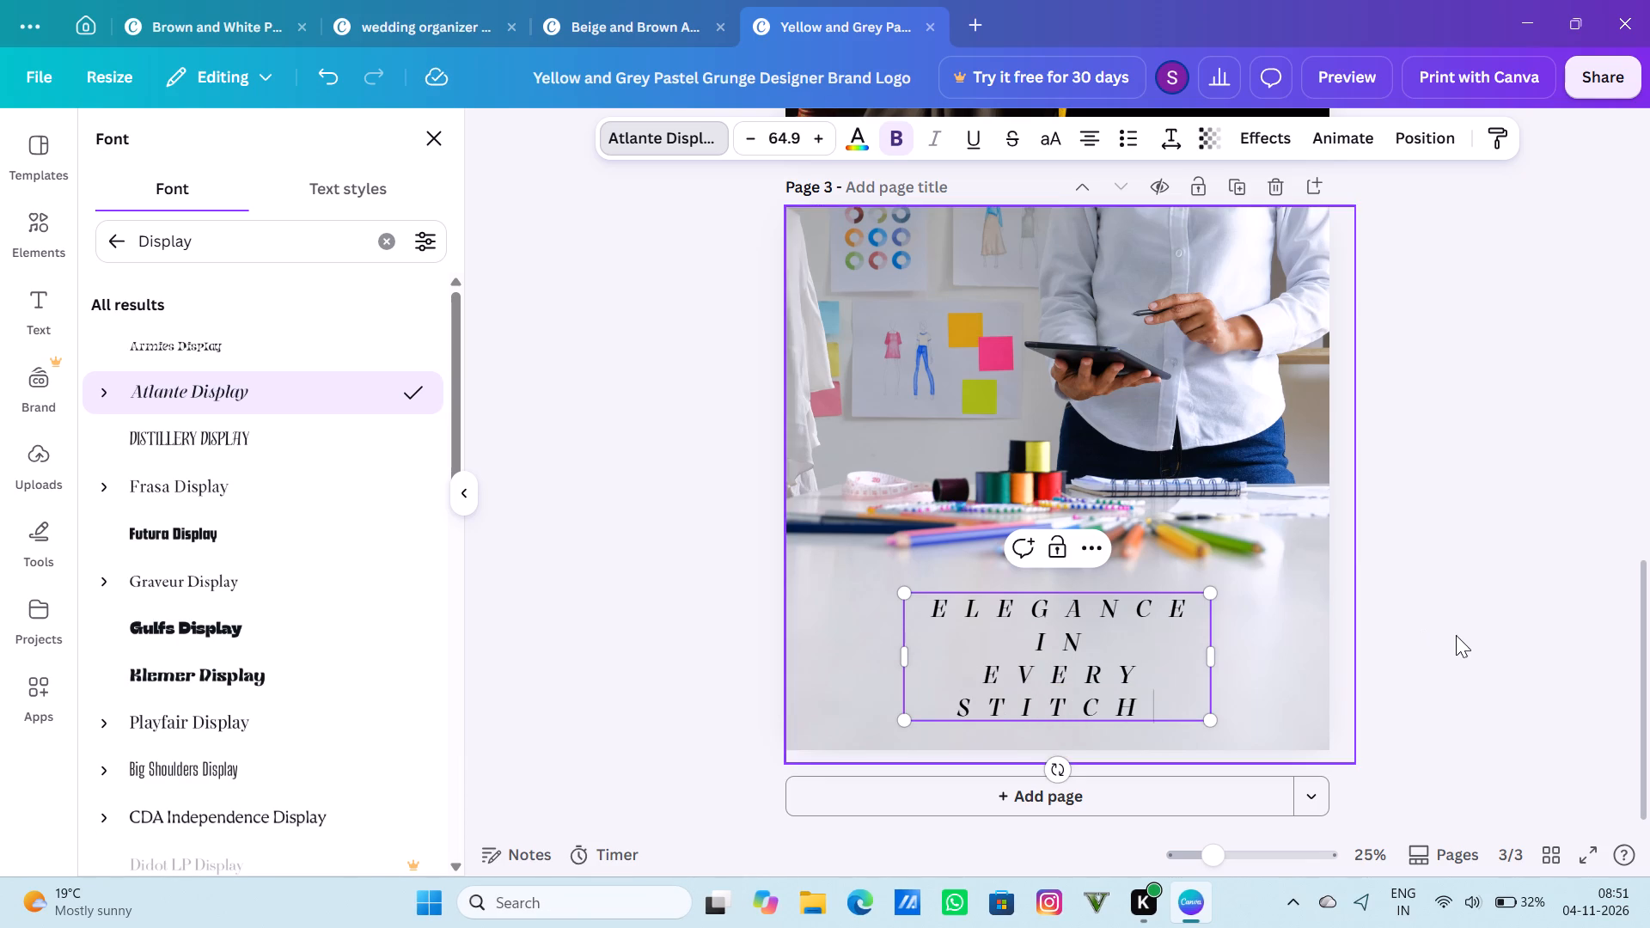
click(1459, 635)
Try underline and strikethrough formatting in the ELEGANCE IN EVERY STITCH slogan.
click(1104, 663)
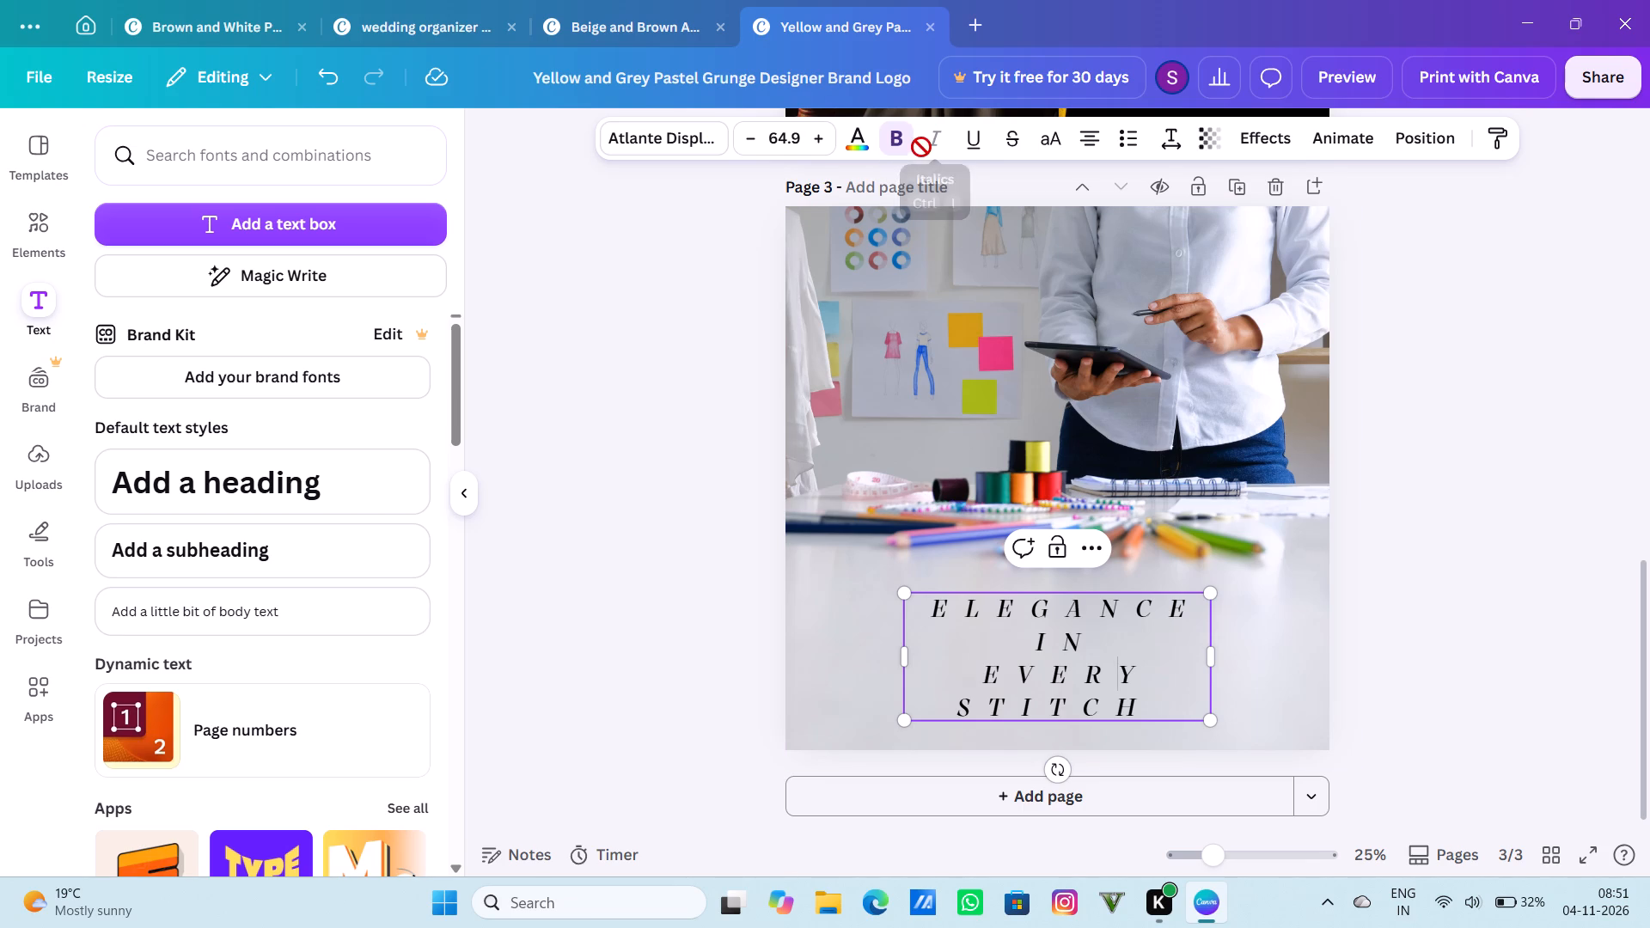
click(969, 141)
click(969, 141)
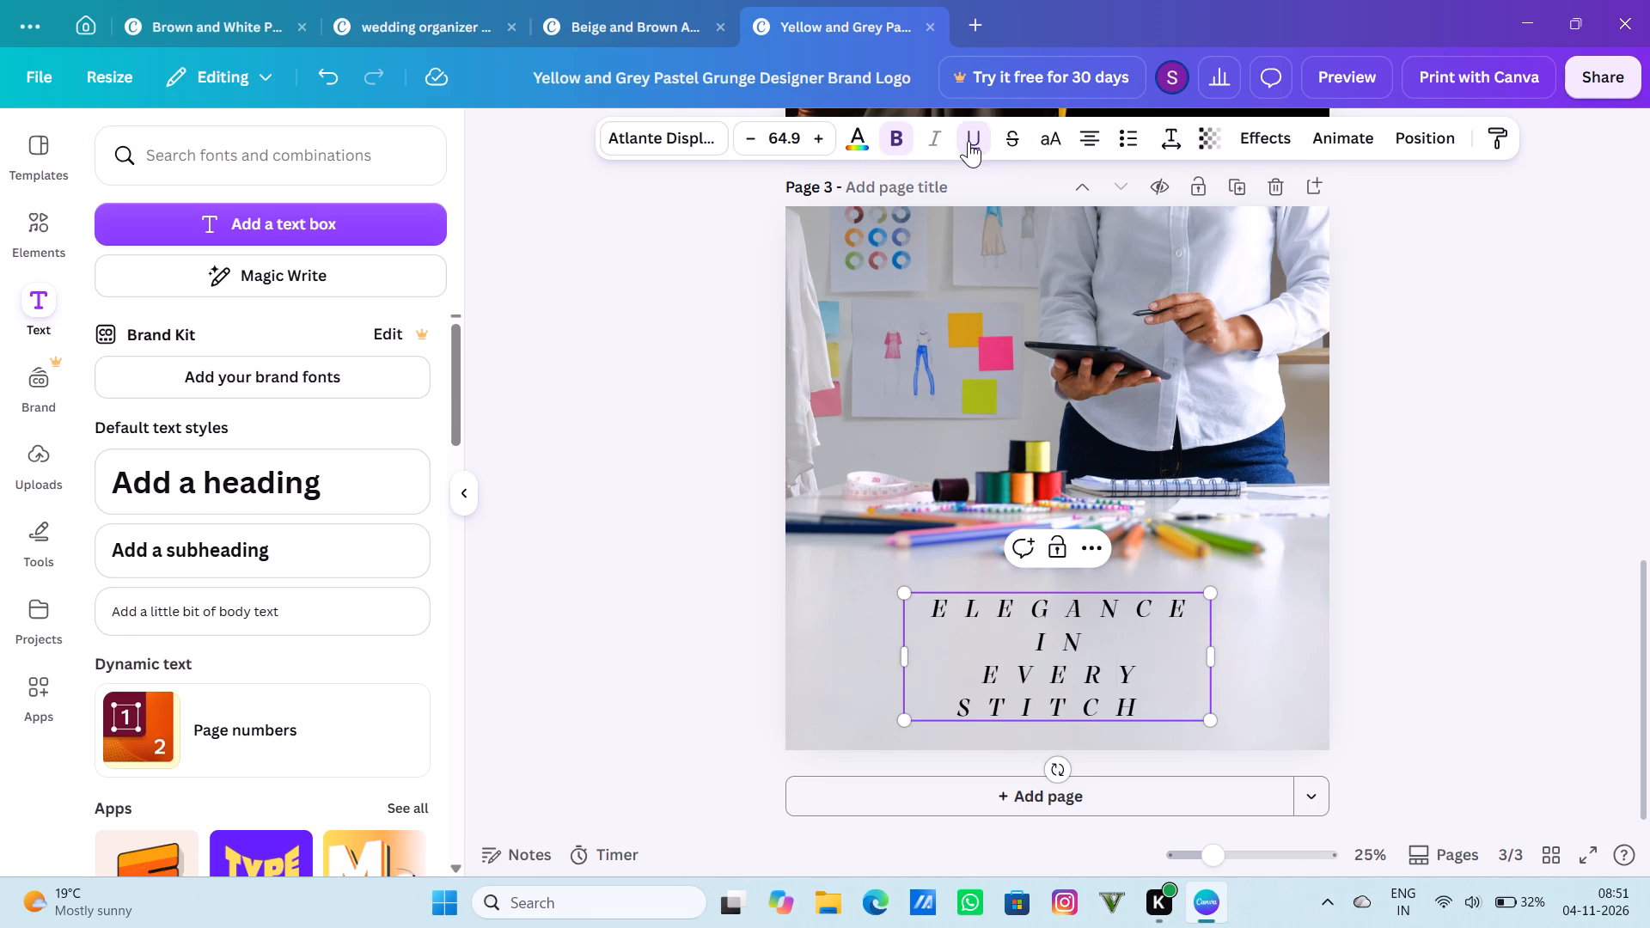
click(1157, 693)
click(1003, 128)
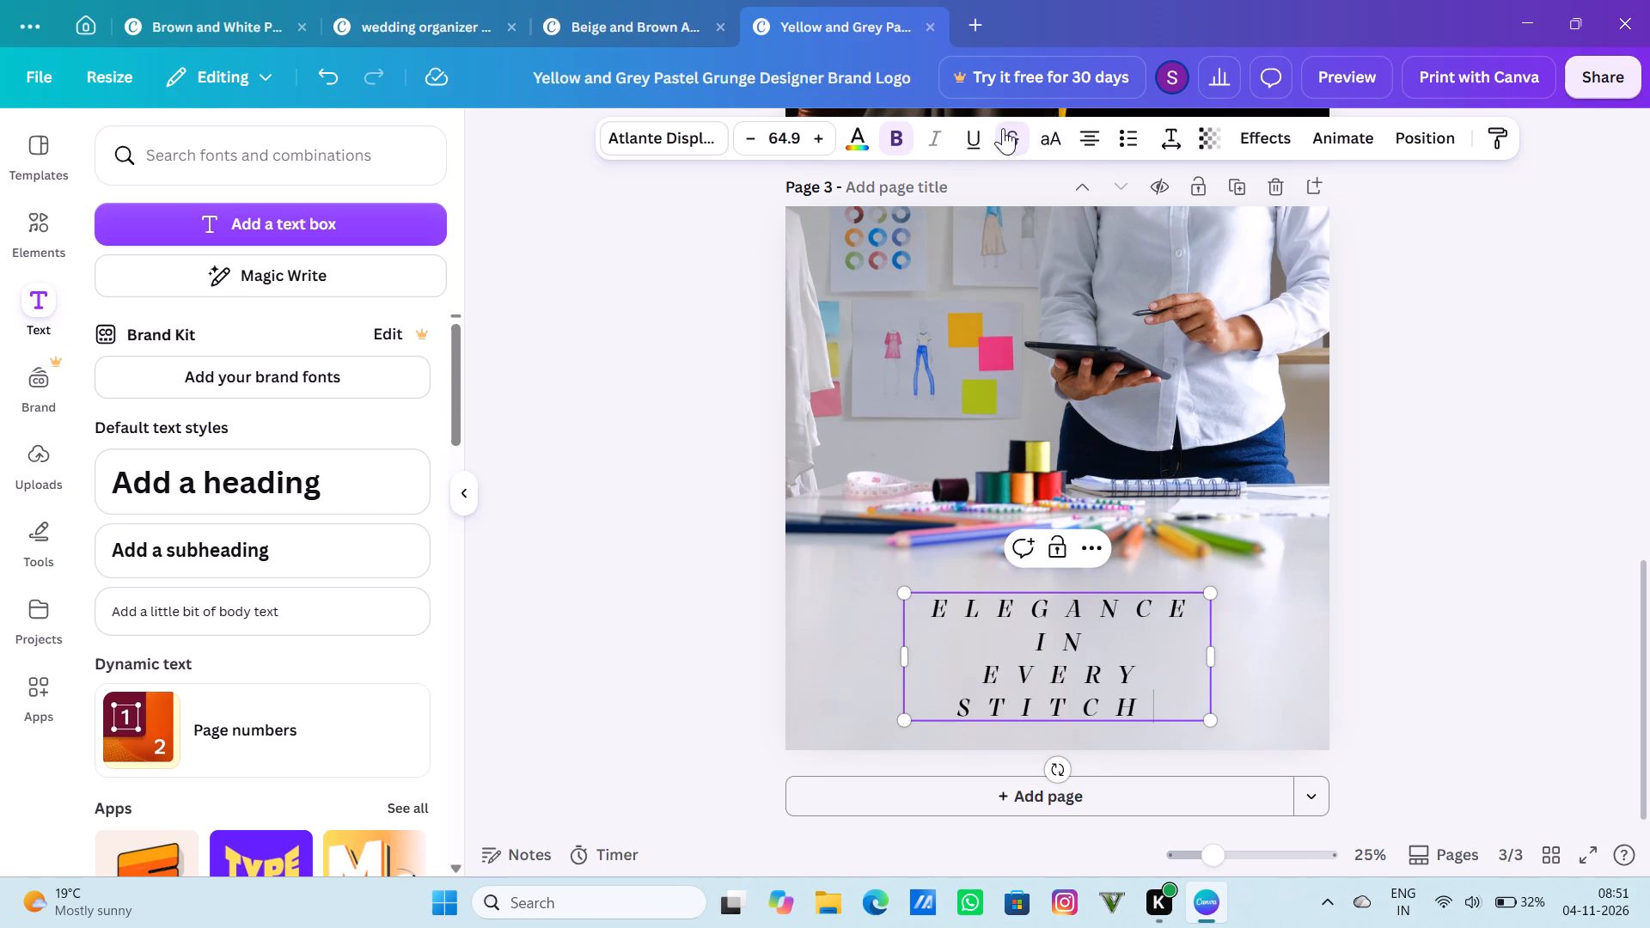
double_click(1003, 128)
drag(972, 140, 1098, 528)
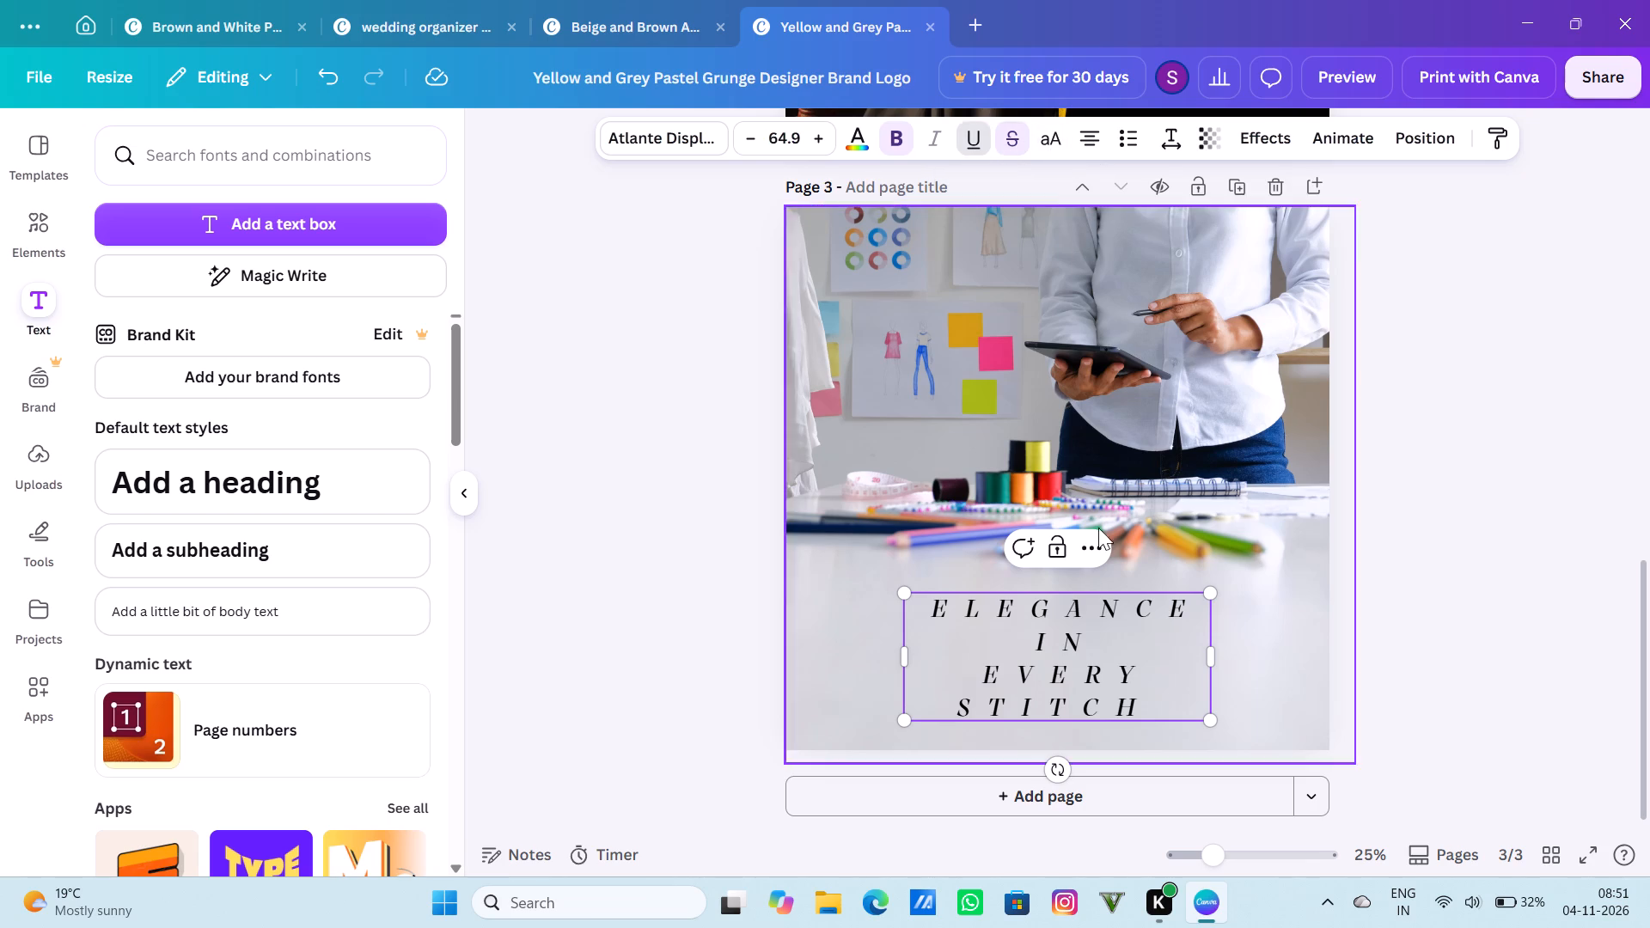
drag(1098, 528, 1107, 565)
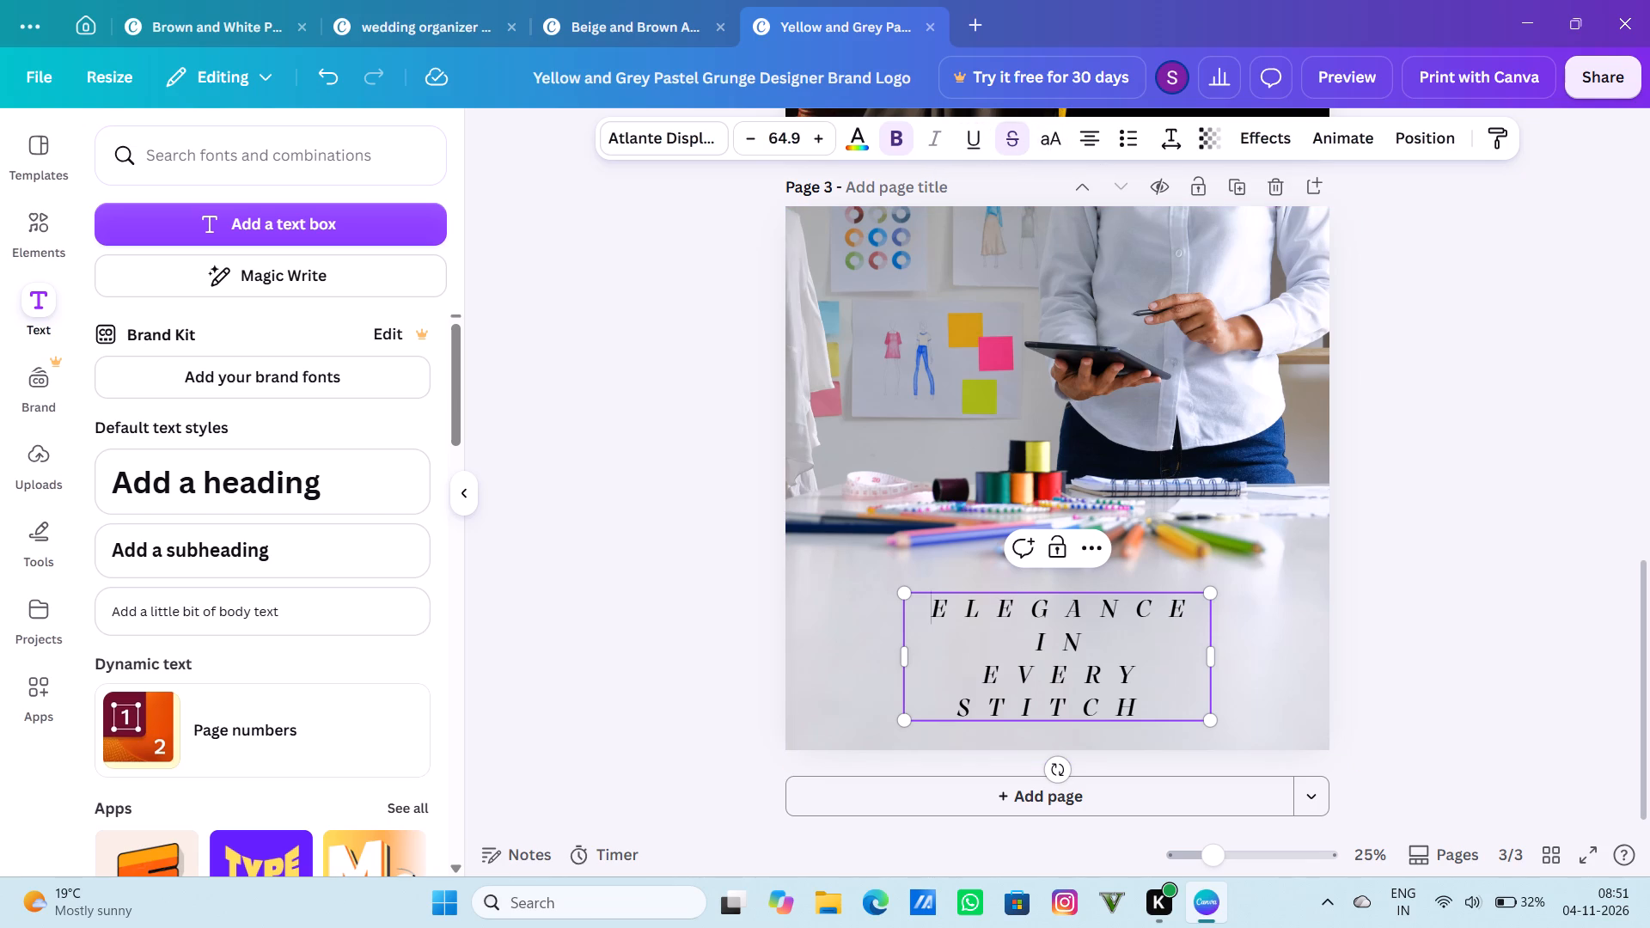